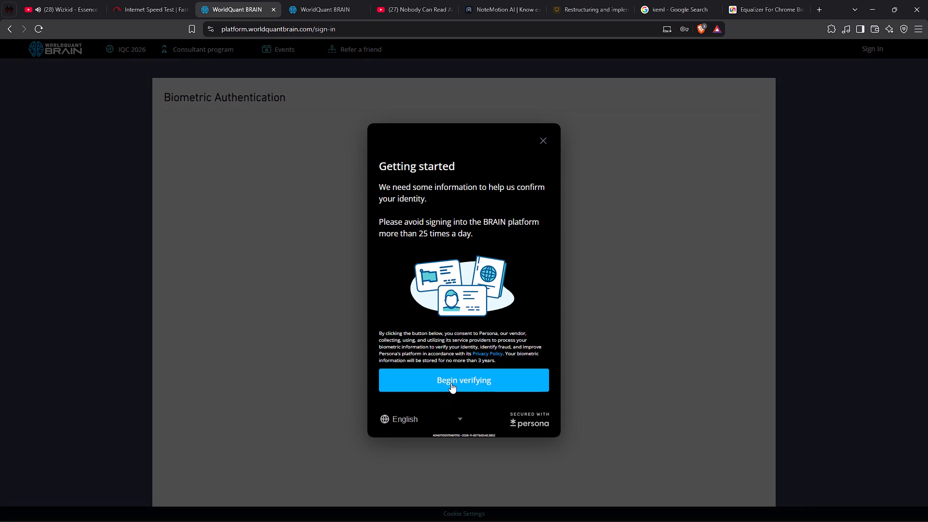
{"action": "left_click", "coordinate": [453, 380]}
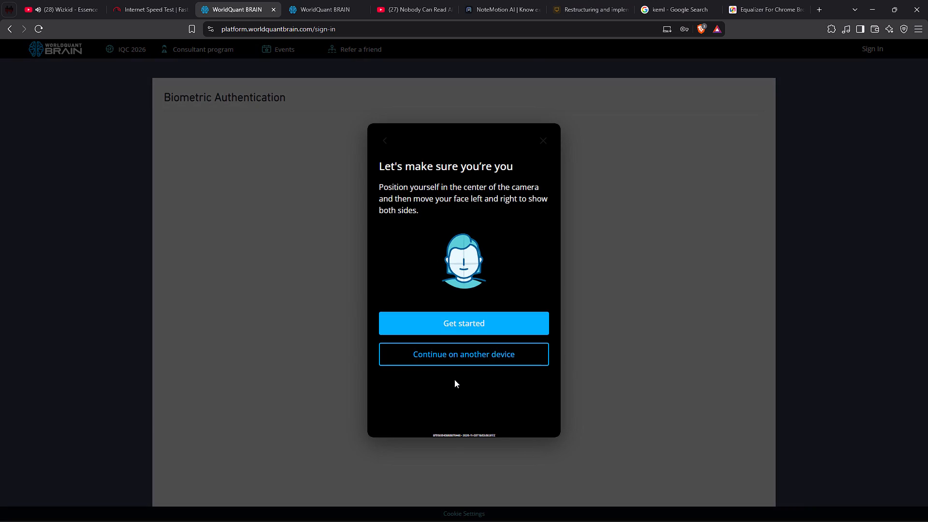
{"action": "left_click", "coordinate": [485, 348]}
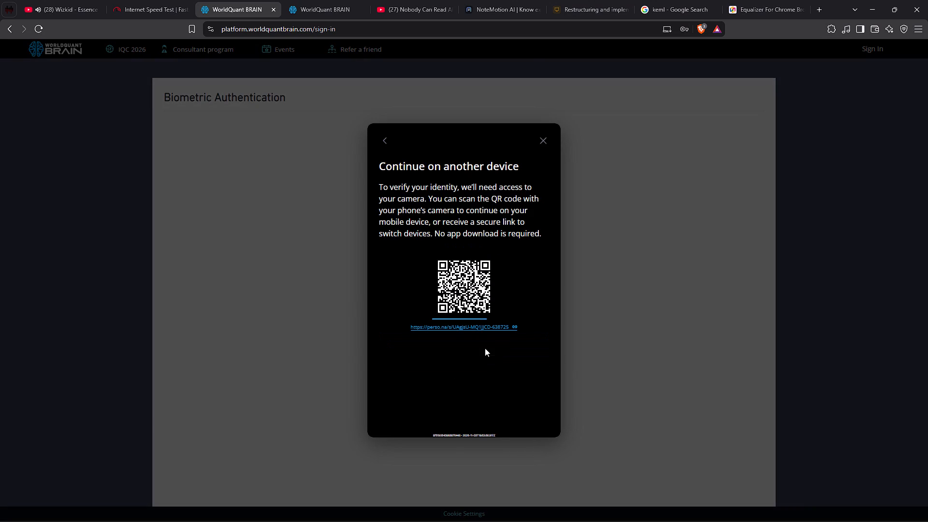
{"action": "left_click", "coordinate": [515, 328]}
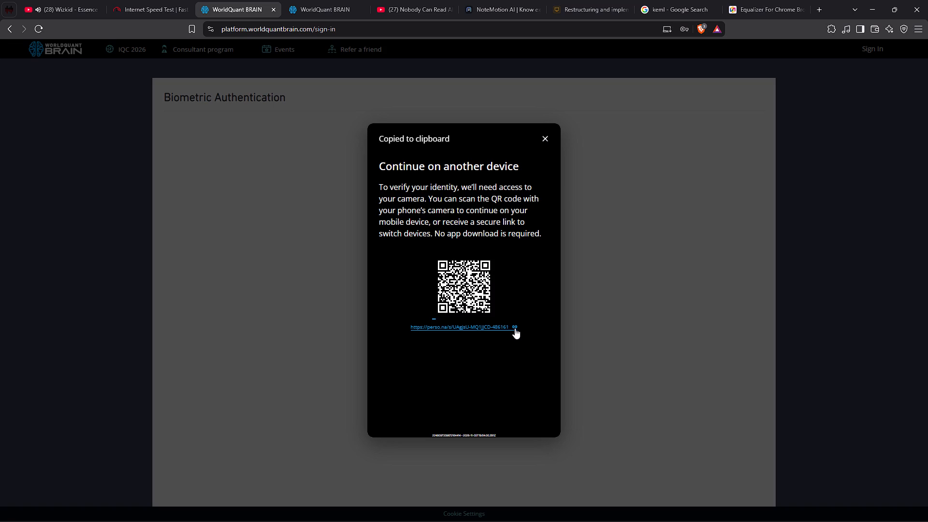
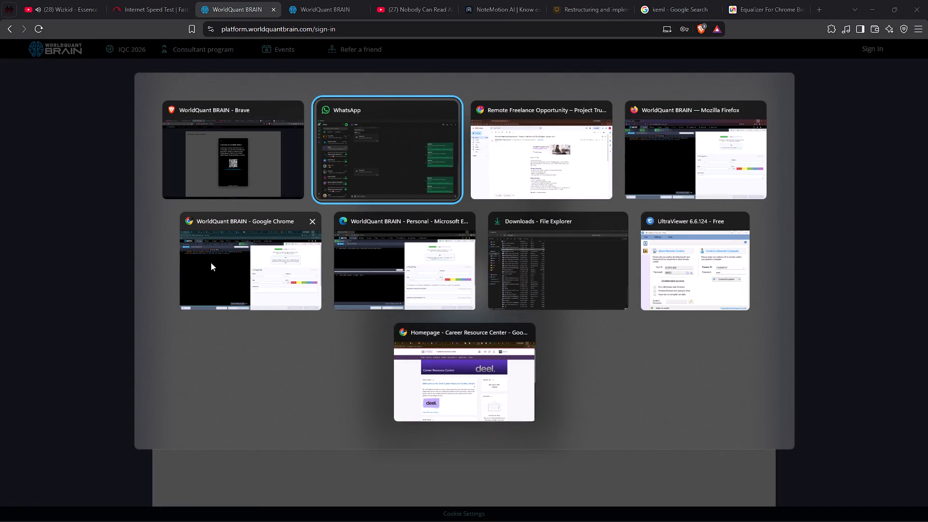
Switch to the WorldQuant BRAIN simulation in Microsoft Edge, show its test period and view the Correlation section of the results.
{"action": "left_click", "coordinate": [375, 267]}
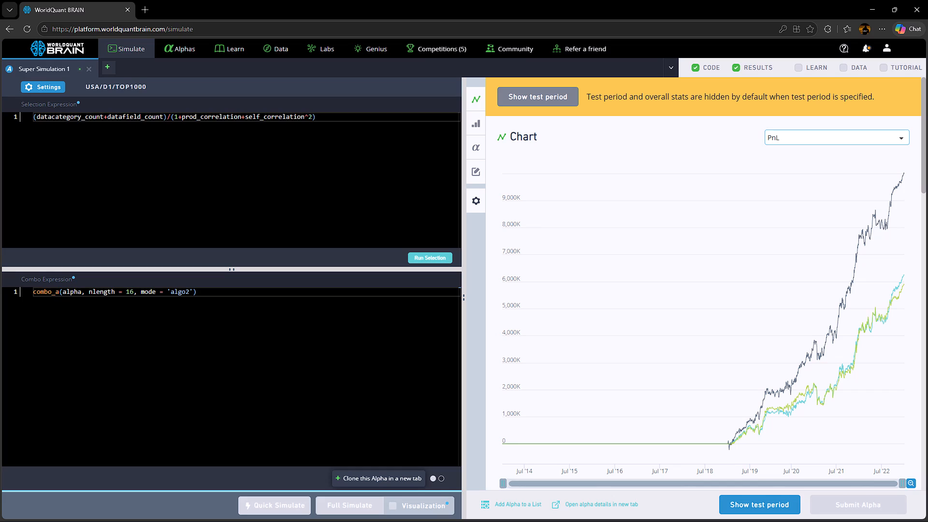
{"action": "left_click", "coordinate": [529, 99]}
{"action": "left_click", "coordinate": [478, 147]}
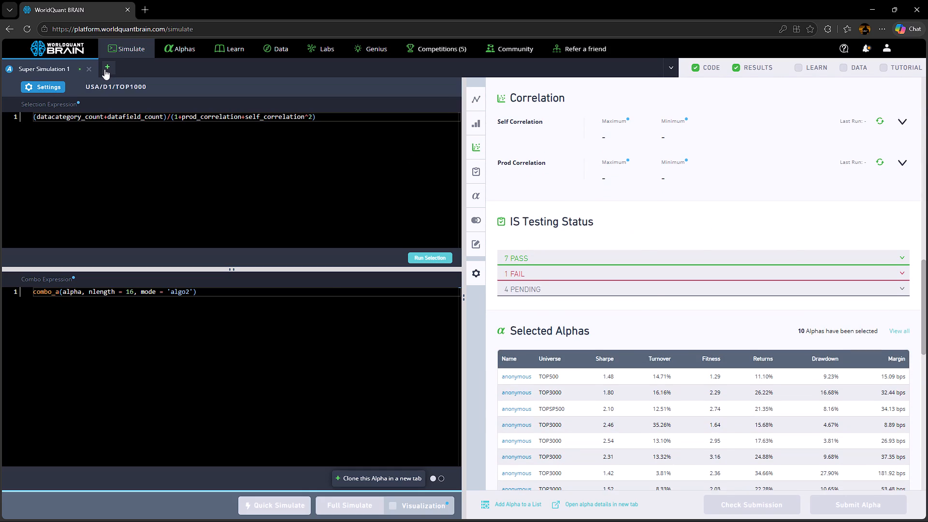
Copy the selection expression (turnover*long_count*datacategory_count)/(1+prod_correlation) from Google Chrome's Super Simulation 1 and reuse it as the selection expression in Microsoft Edge.
{"action": "key", "text": "alt+Tab"}
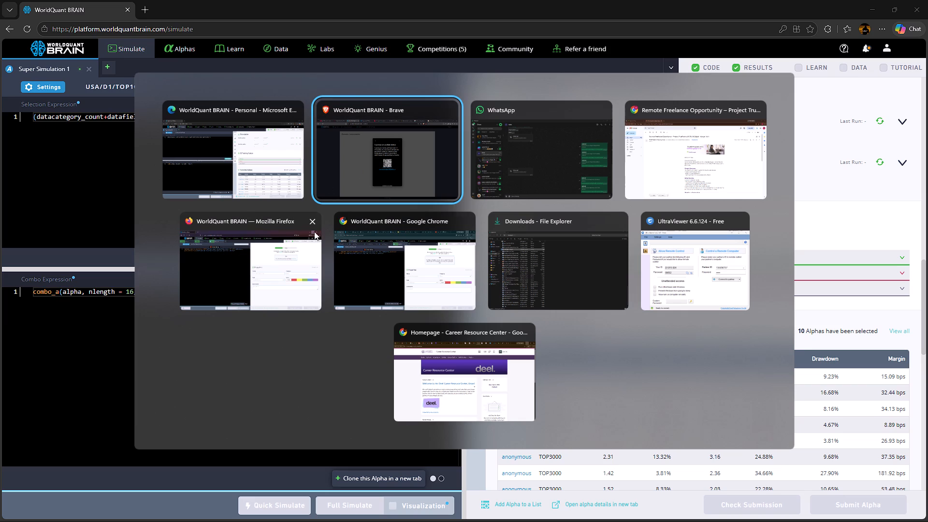
{"action": "left_click", "coordinate": [408, 253], "text": "alt"}
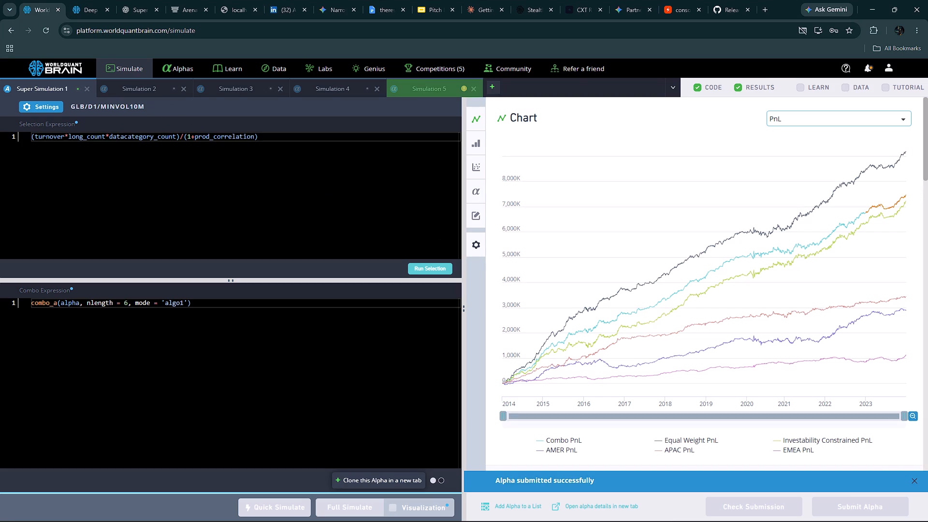
{"action": "left_click", "coordinate": [283, 145]}
{"action": "key", "text": "ctrl+a"}
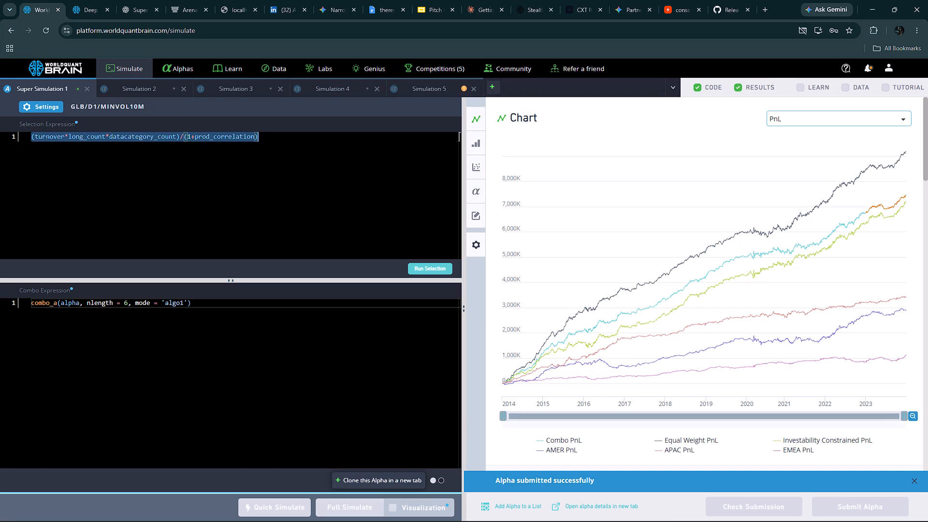
{"action": "key", "text": "ctrl+c"}
{"action": "key", "text": "alt+Tab"}
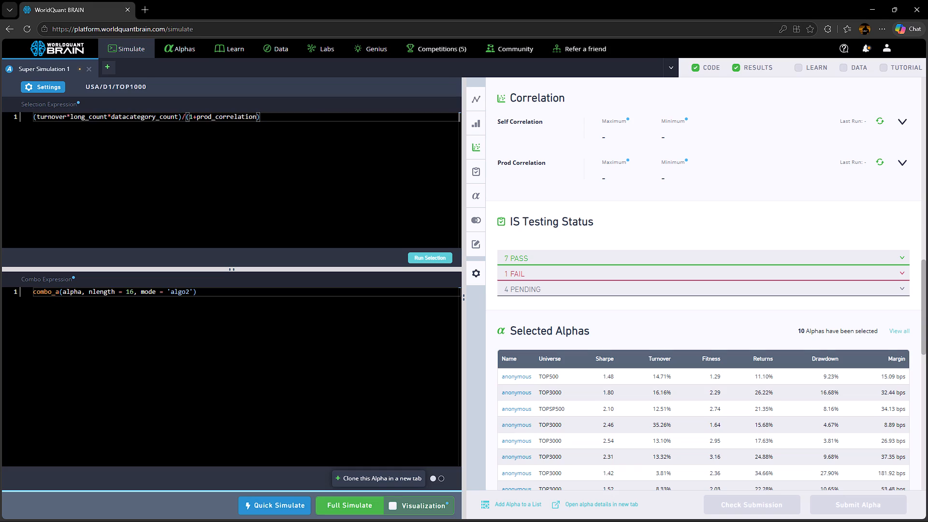
Set Super Simulation 1's region to GLB and its universe to MINVOL1M, and apply the settings.
{"action": "left_click", "coordinate": [47, 84]}
{"action": "left_click", "coordinate": [70, 194]}
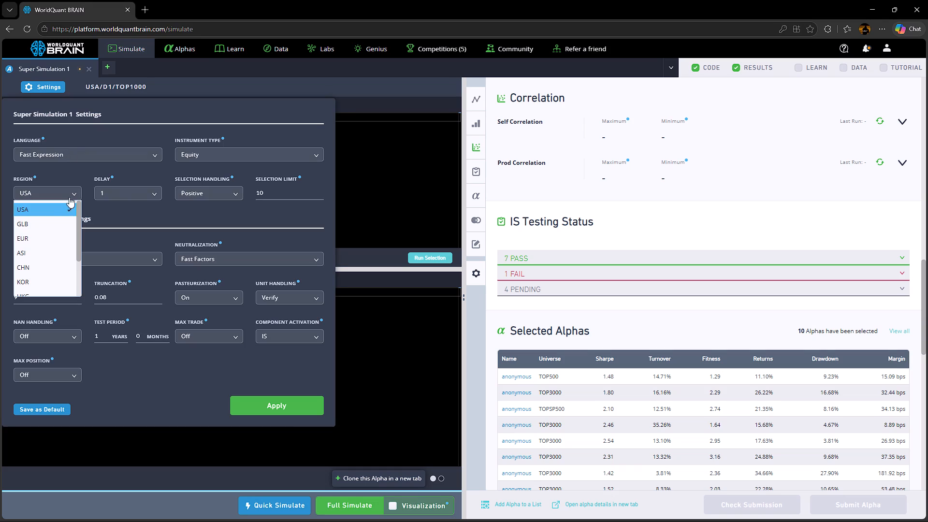
{"action": "left_click", "coordinate": [64, 225]}
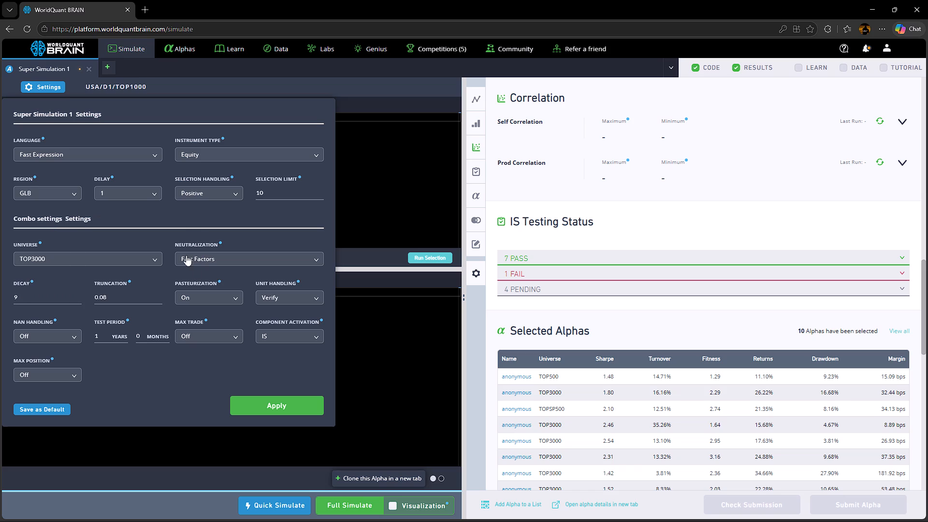
{"action": "left_click", "coordinate": [140, 258]}
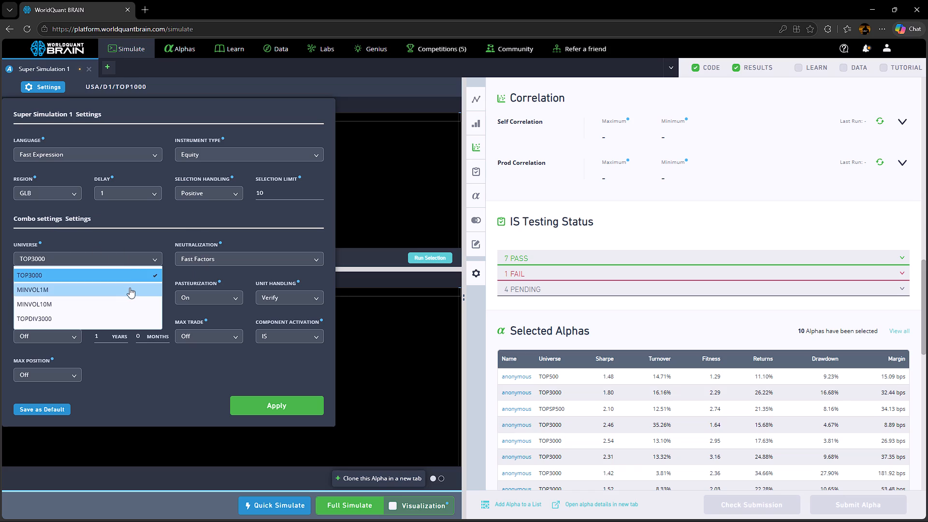
{"action": "left_click", "coordinate": [130, 288]}
{"action": "left_click", "coordinate": [285, 410]}
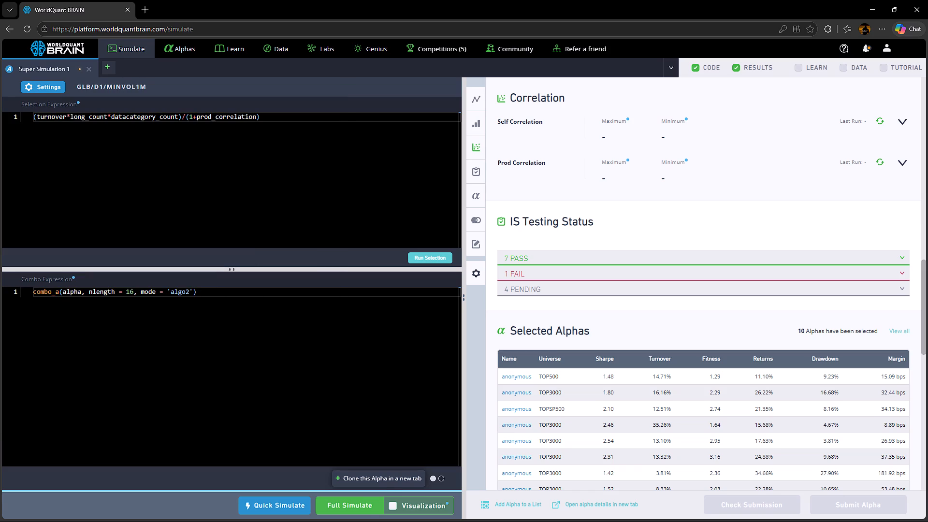
Run a full simulation of Super Simulation 1.
{"action": "left_click", "coordinate": [365, 506]}
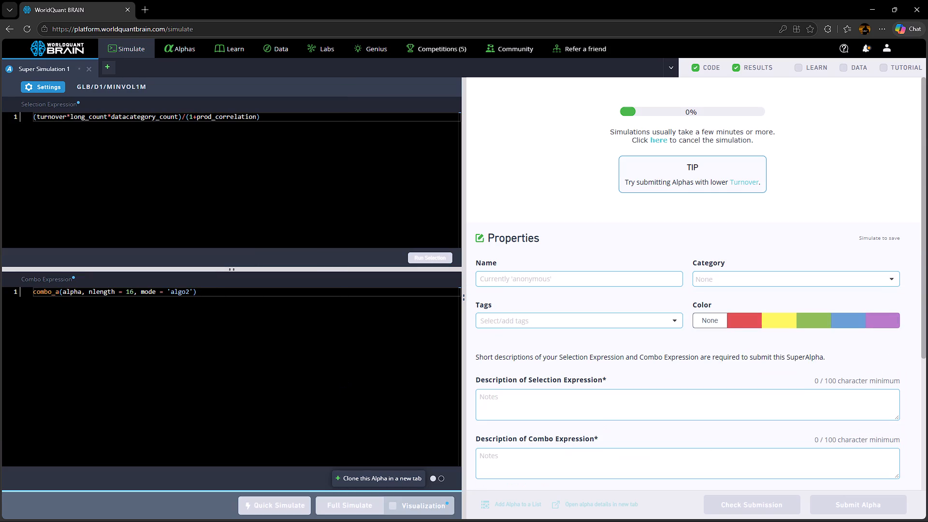
Switch to Chrome and reveal the test period results of Simulation 5.
{"action": "key", "text": "alt+Tab"}
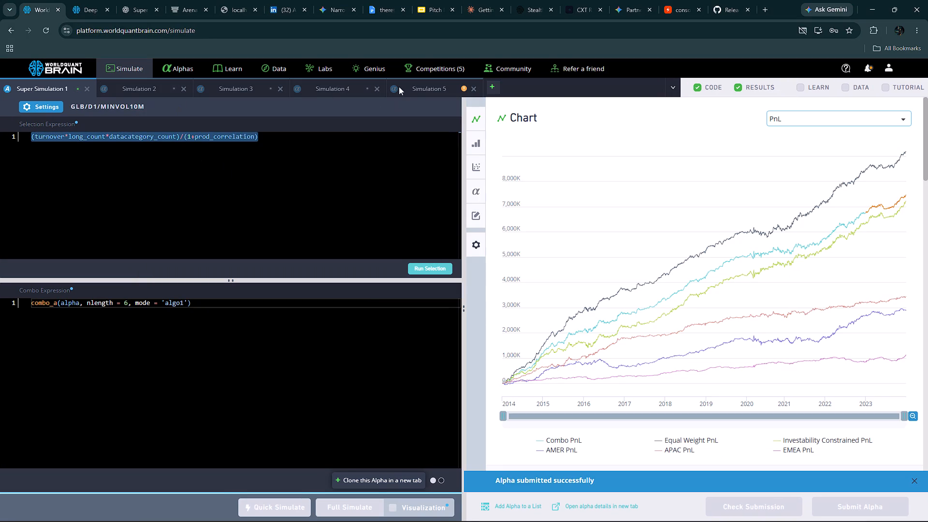
{"action": "left_click", "coordinate": [450, 88]}
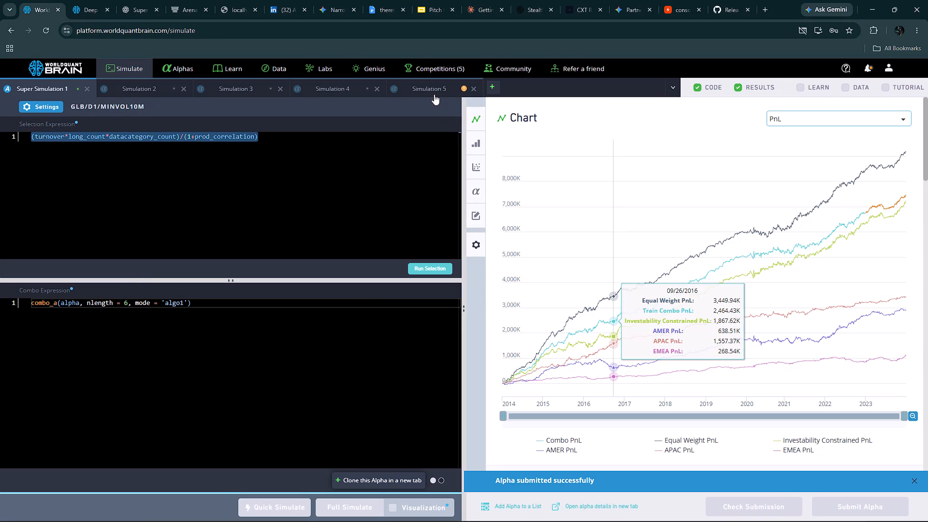
{"action": "left_click", "coordinate": [429, 88]}
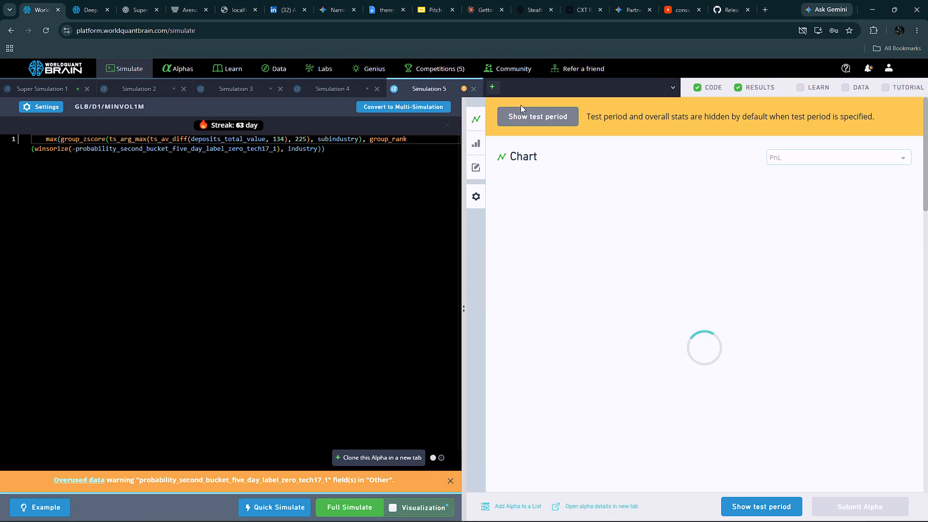
{"action": "left_click", "coordinate": [521, 120]}
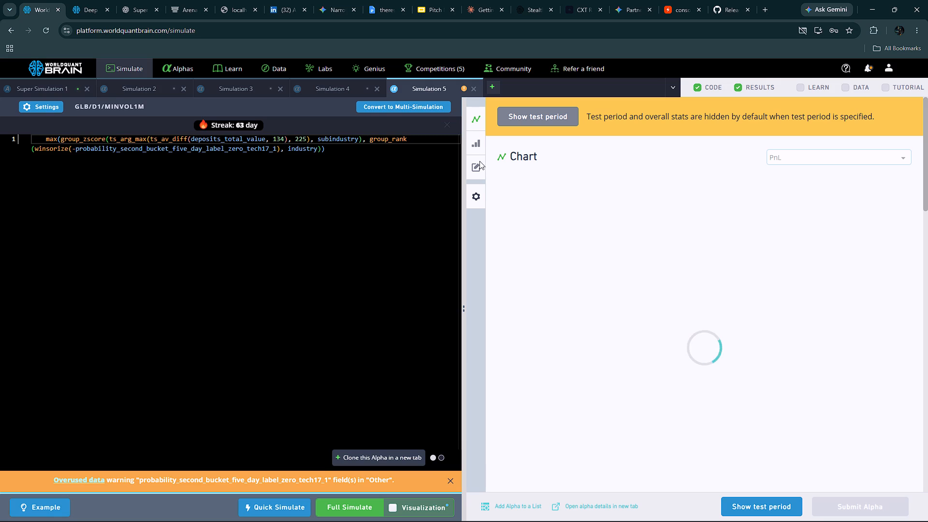
Expand the IS testing warning for Simulation 5 and run its Prod Correlation check.
{"action": "left_click", "coordinate": [475, 172]}
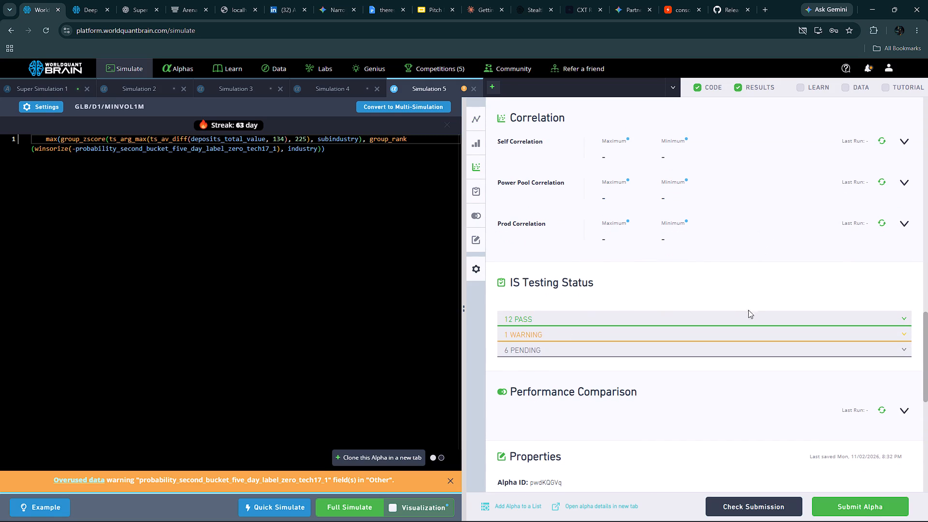
{"action": "left_click", "coordinate": [756, 330]}
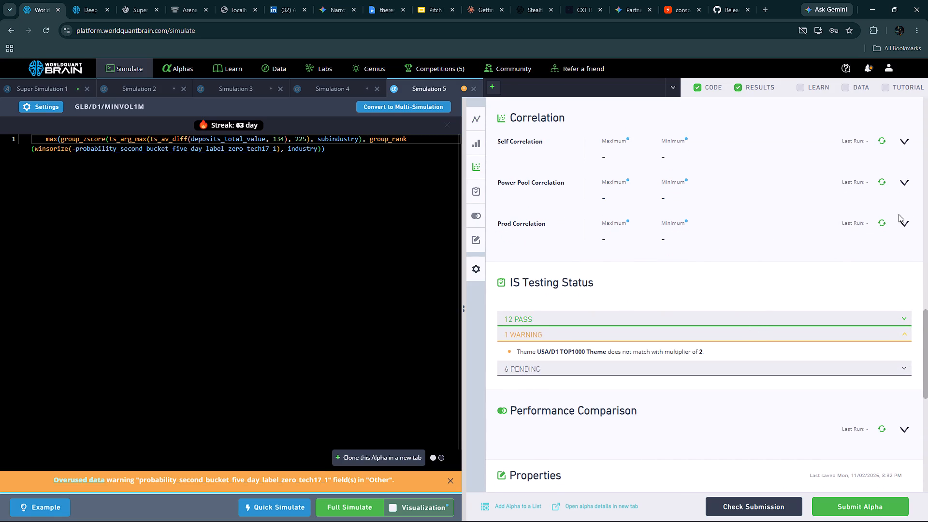
{"action": "left_click", "coordinate": [883, 221]}
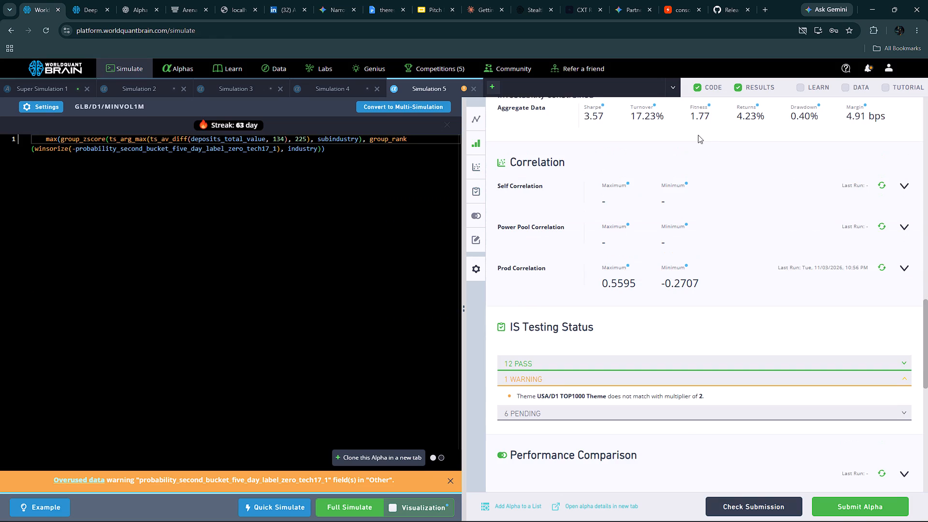
{"action": "scroll", "coordinate": [705, 145], "scroll_direction": "up", "scroll_amount": 4}
{"action": "scroll", "coordinate": [859, 183], "scroll_direction": "up", "scroll_amount": 3}
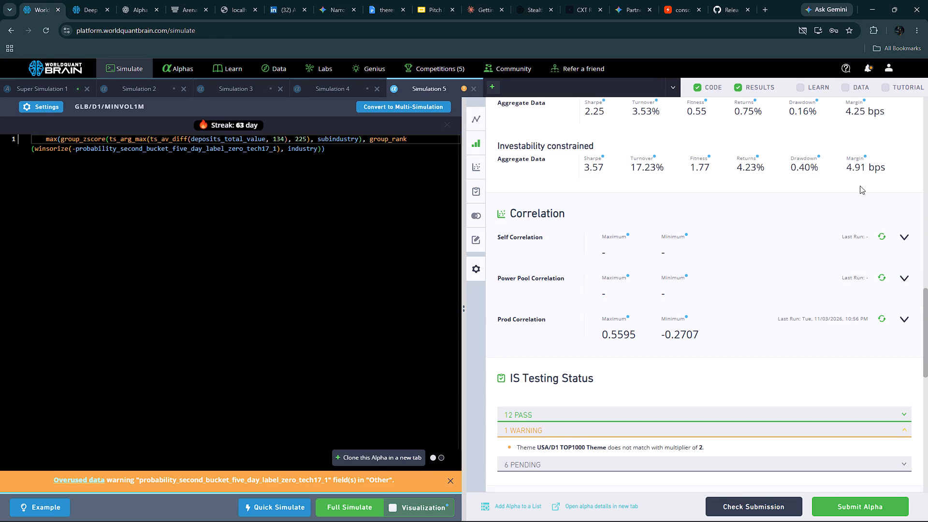
{"action": "scroll", "coordinate": [855, 216], "scroll_direction": "up", "scroll_amount": 3}
{"action": "scroll", "coordinate": [848, 217], "scroll_direction": "down", "scroll_amount": 8}
{"action": "scroll", "coordinate": [780, 221], "scroll_direction": "down", "scroll_amount": 5}
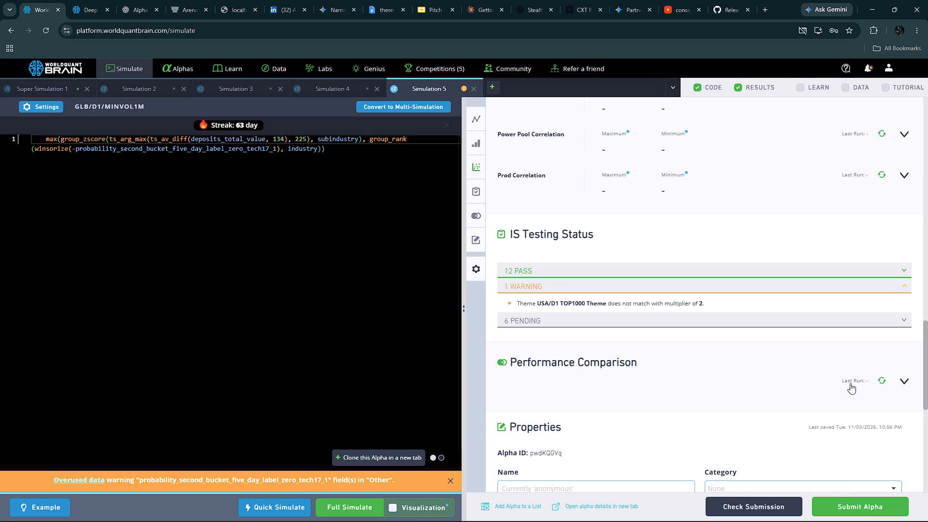
{"action": "left_click", "coordinate": [864, 505]}
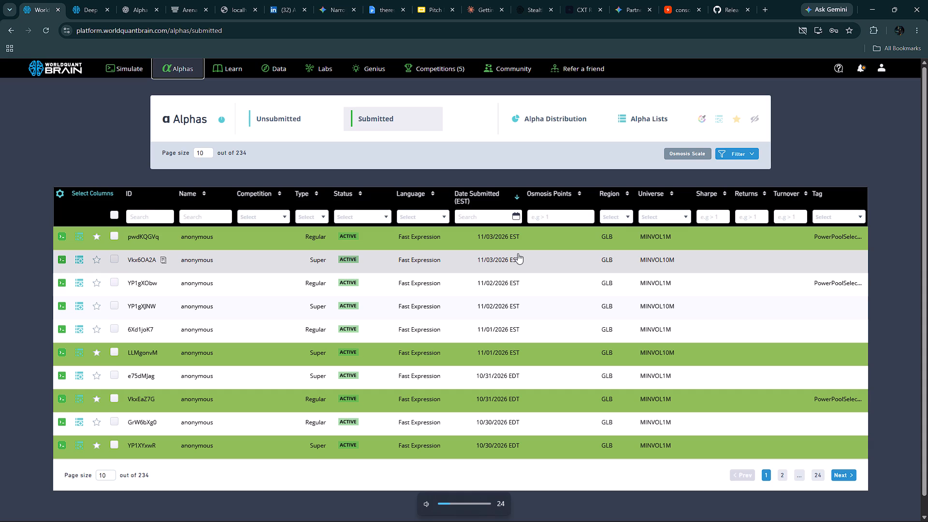
{"action": "left_click", "coordinate": [79, 105]}
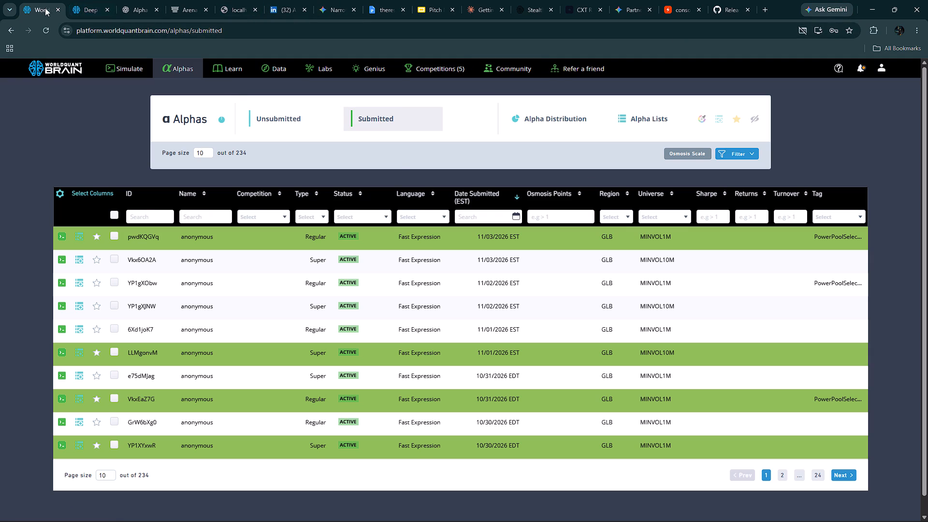
{"action": "left_click", "coordinate": [138, 74]}
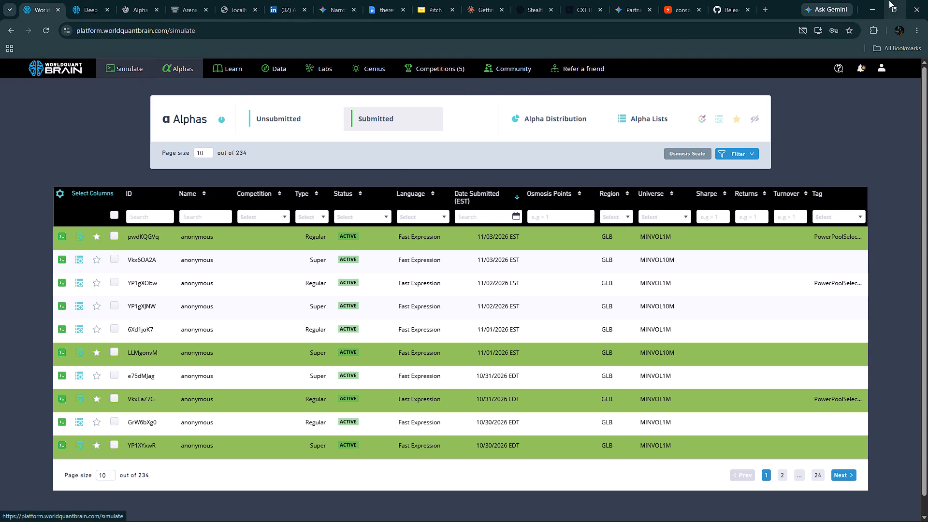
Switch to Microsoft Edge and check the progress of Super Simulation 1.
{"action": "left_click", "coordinate": [872, 0]}
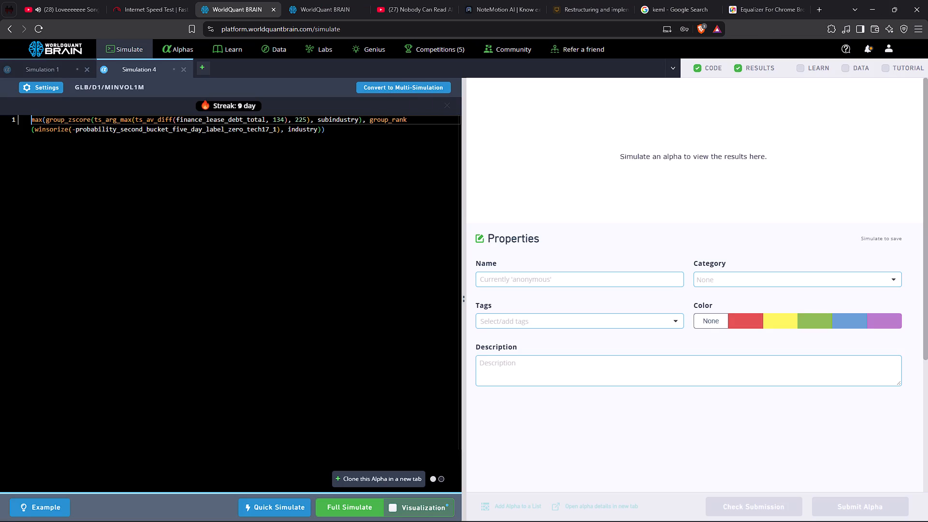
{"action": "key", "text": "alt+Tab"}
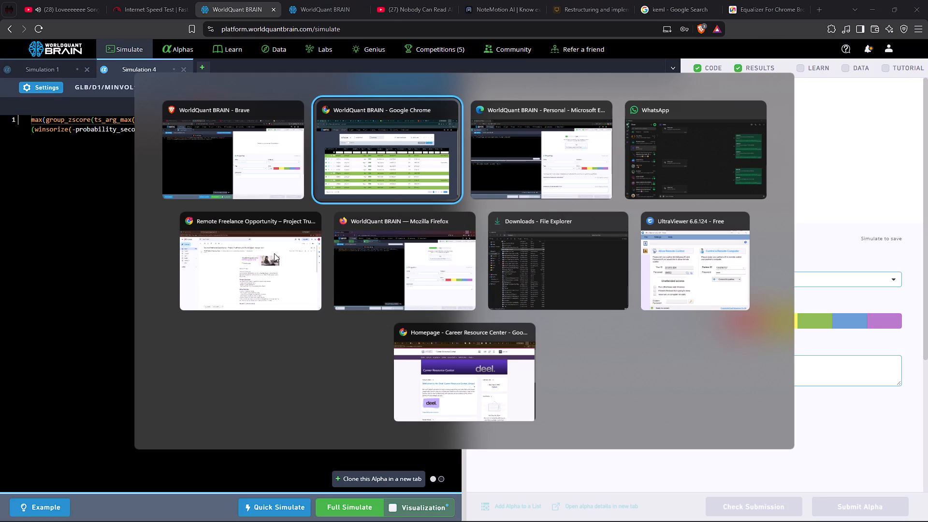
{"action": "left_click", "coordinate": [526, 162], "text": "alt"}
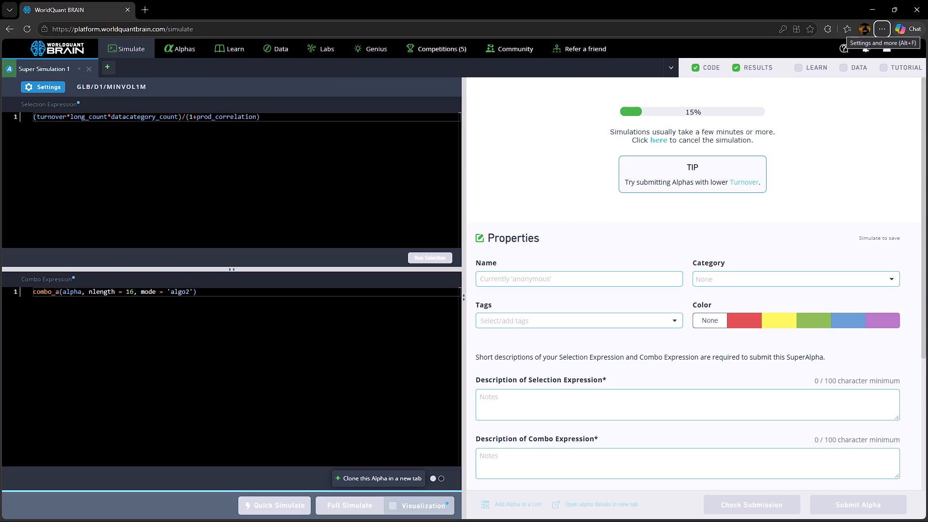
Return to Brave and run a full simulation of the Simulation 4 alpha.
{"action": "left_click", "coordinate": [868, 3]}
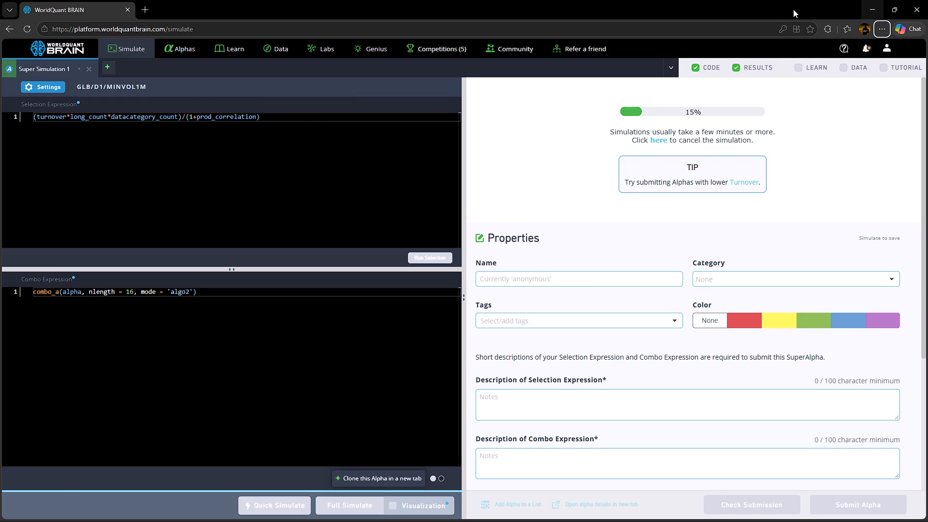
{"action": "left_click", "coordinate": [353, 506]}
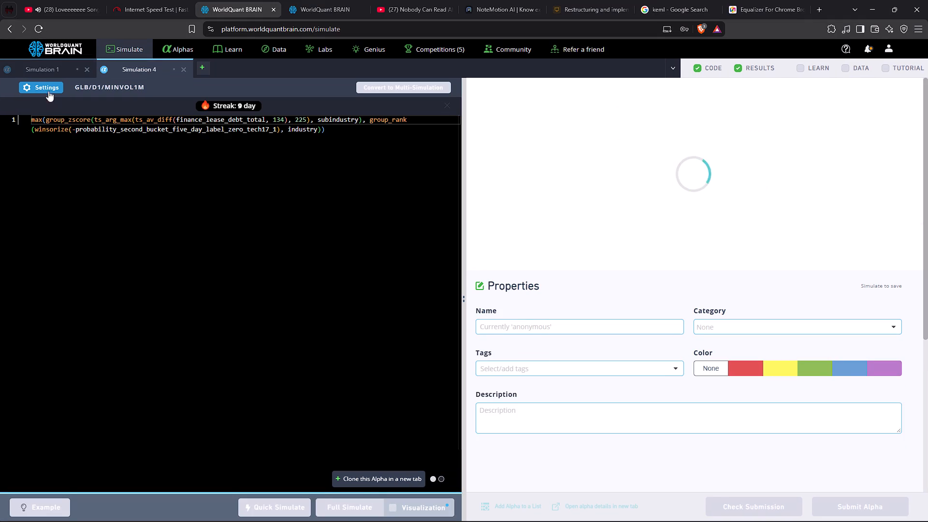
In Brave's Simulation 1, replace the ts_av_diff field with image_feature2_starmine9 copied from Chrome's Deep Learning dataset page, and run a full simulation.
{"action": "left_click", "coordinate": [48, 72]}
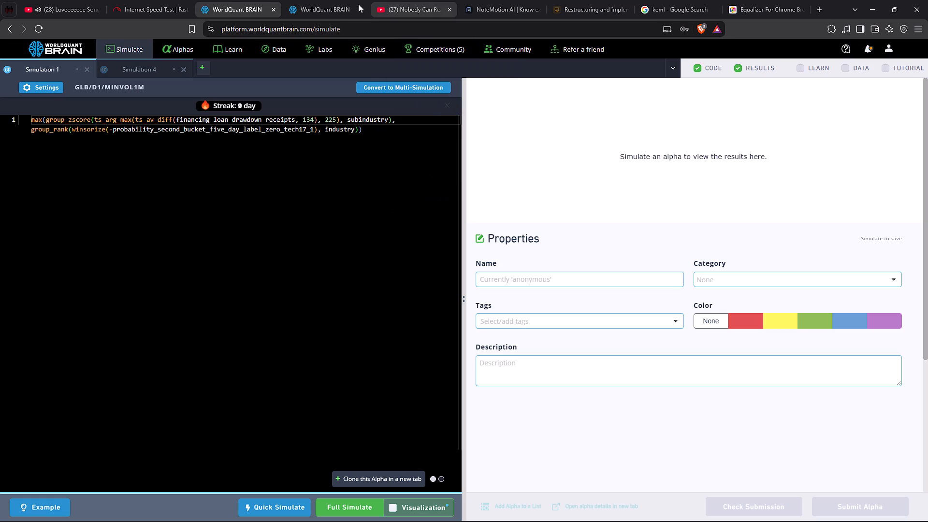
{"action": "key", "text": "alt+Tab"}
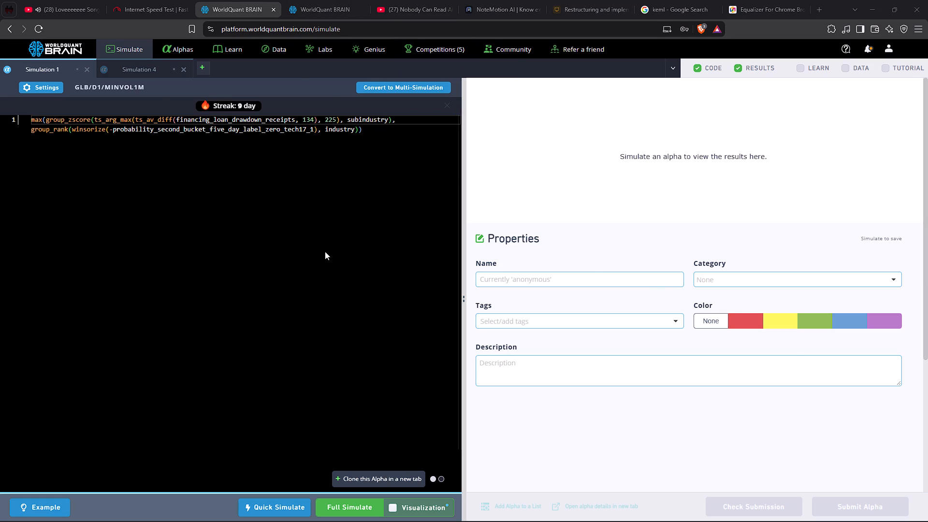
{"action": "left_click", "coordinate": [519, 164], "text": "alt"}
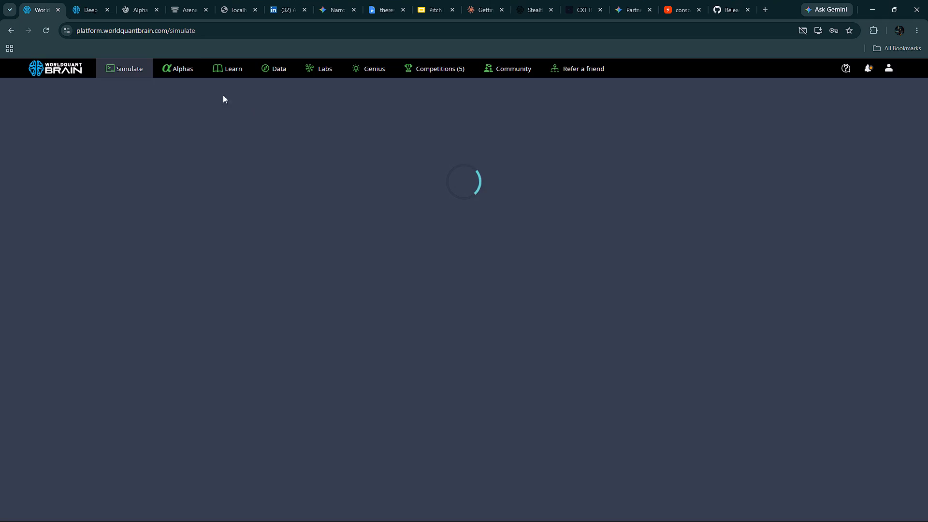
{"action": "left_click", "coordinate": [84, 3]}
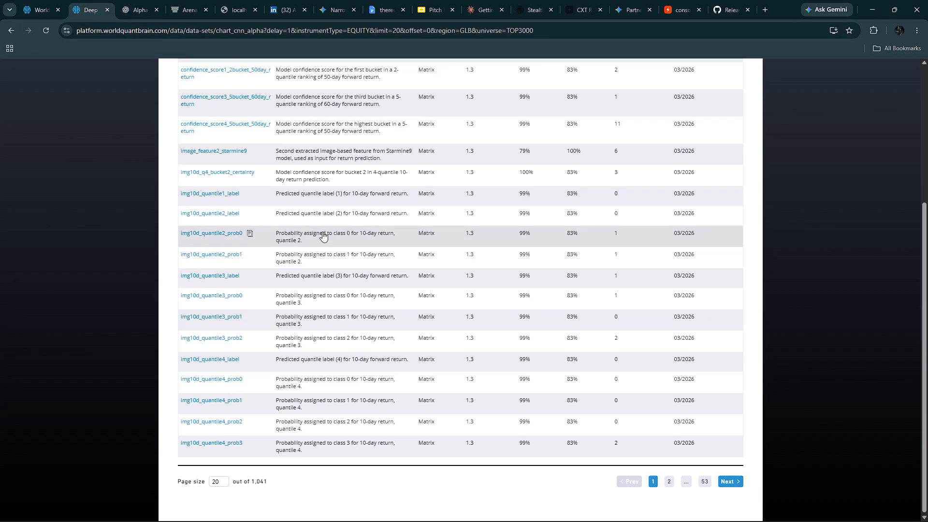
{"action": "left_click", "coordinate": [250, 155]}
{"action": "key", "text": "alt+Tab"}
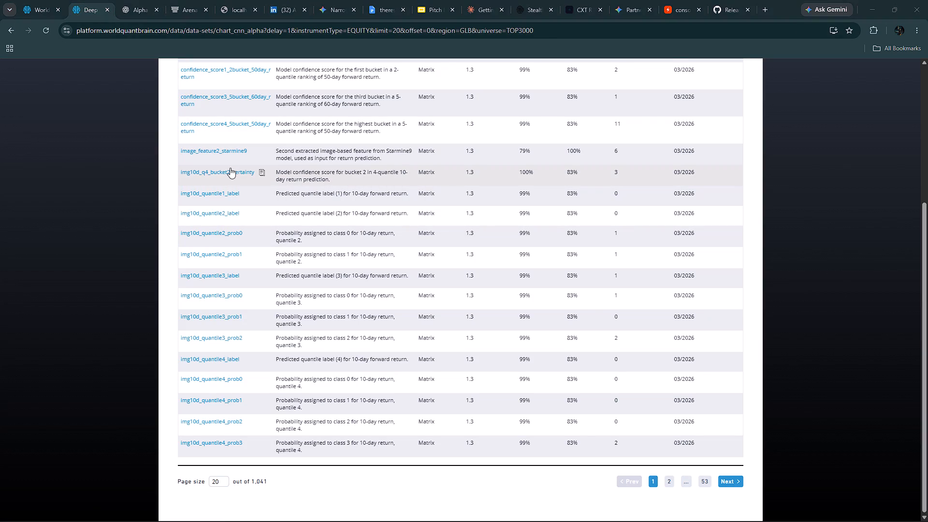
{"action": "double_click", "coordinate": [205, 118]}
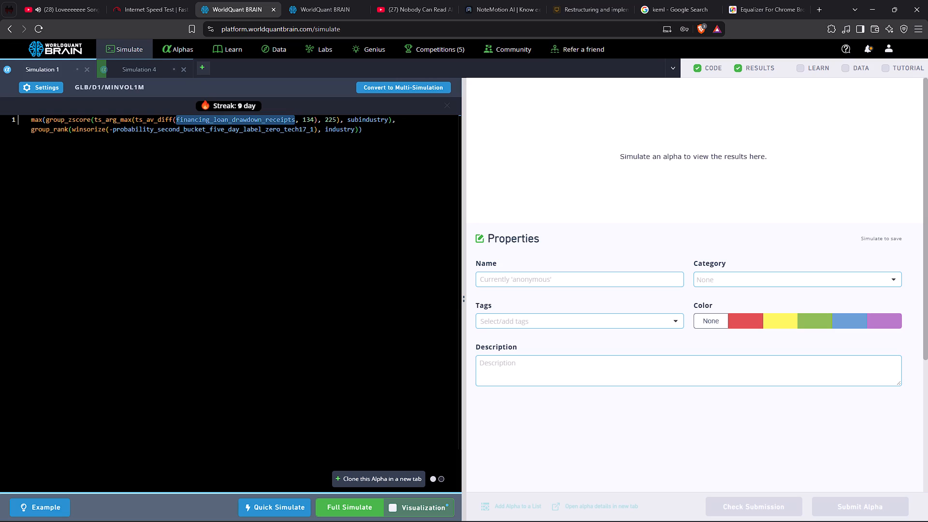
{"action": "key", "text": "ctrl+v"}
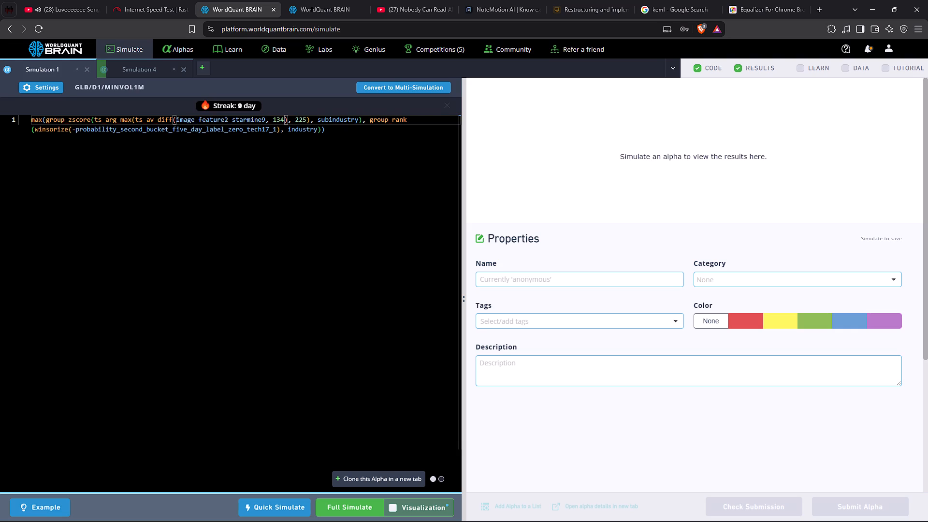
{"action": "left_click", "coordinate": [363, 500]}
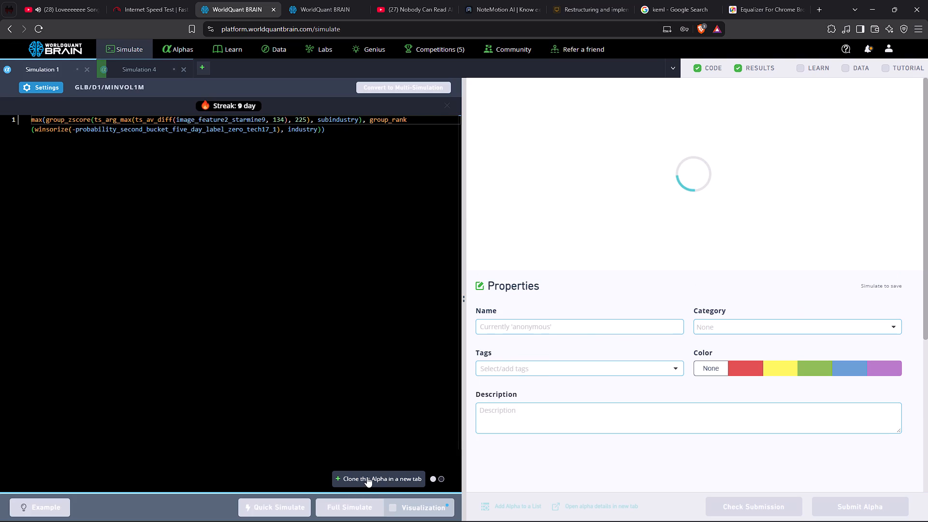
Clone the alpha, swap its ts_av_diff field for img10d_quantile4_label copied from the dataset page in Chrome, and run a full simulation.
{"action": "left_click", "coordinate": [367, 477]}
{"action": "key", "text": "alt+Tab"}
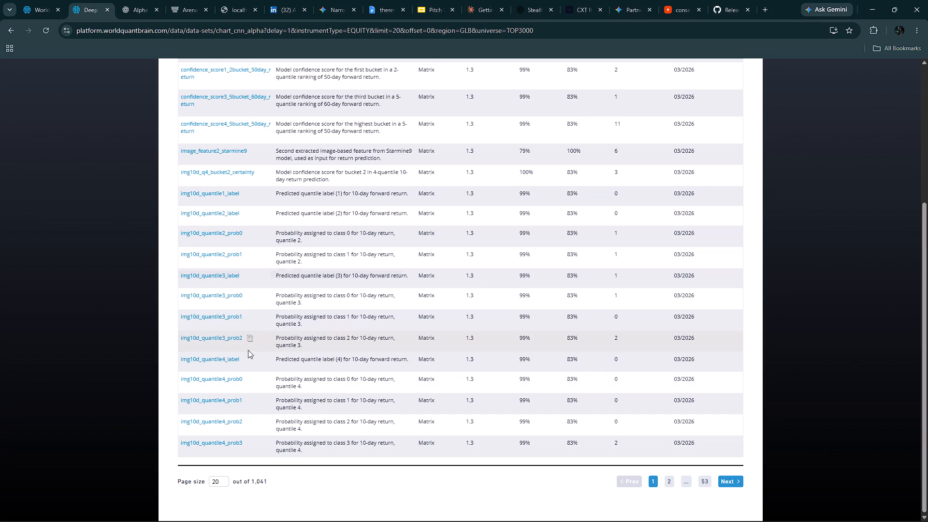
{"action": "left_click", "coordinate": [245, 362]}
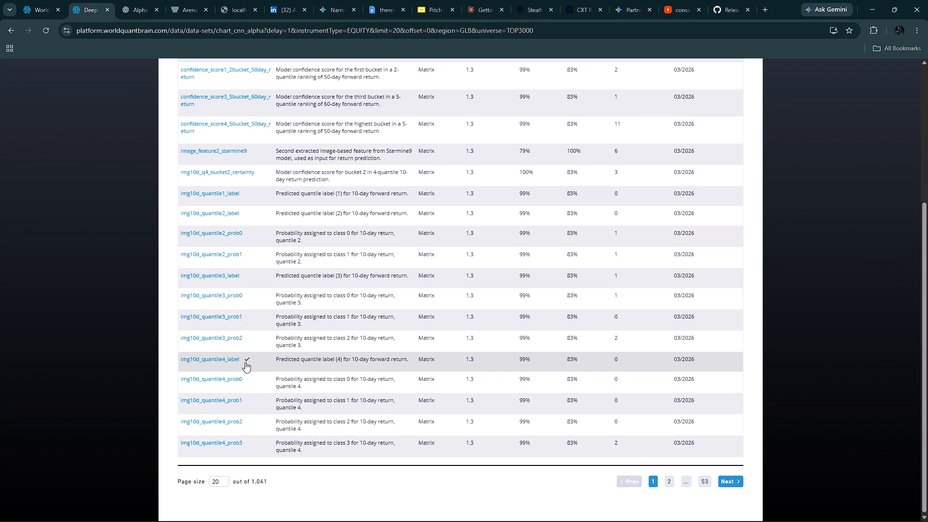
{"action": "key", "text": "alt+Tab"}
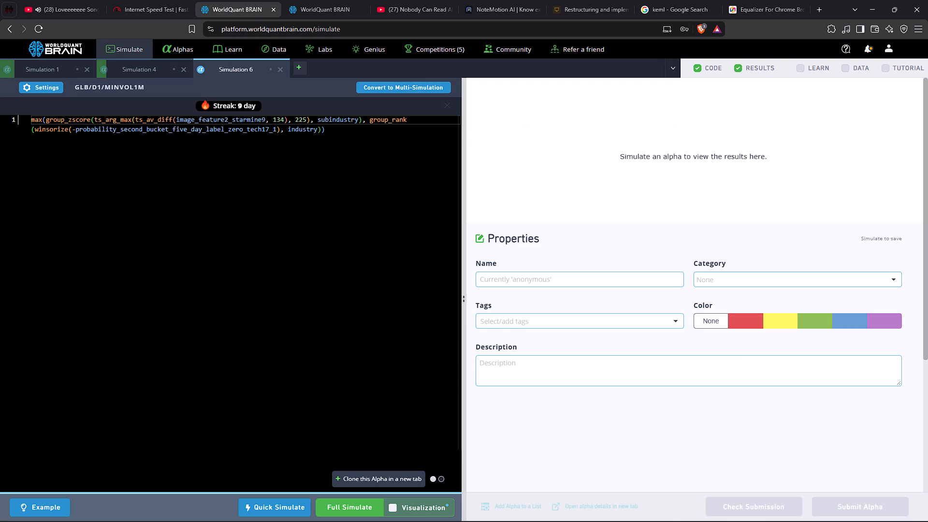
{"action": "double_click", "coordinate": [208, 121]}
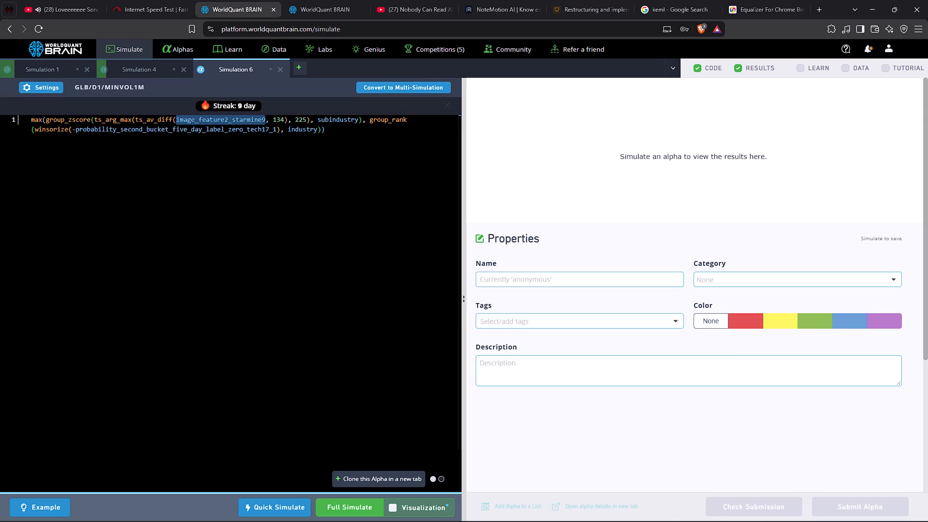
{"action": "key", "text": "ctrl+v"}
{"action": "left_click", "coordinate": [346, 508]}
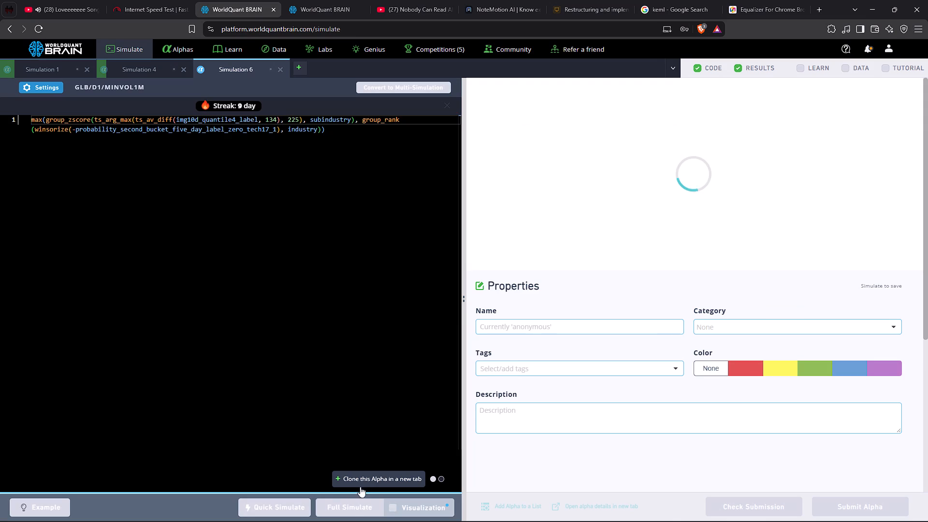
Clone the alpha again, swap its ts_av_diff field for confidence_score1_2bucket_50day_return copied from the dataset page in Chrome, and run a full simulation.
{"action": "left_click", "coordinate": [361, 483]}
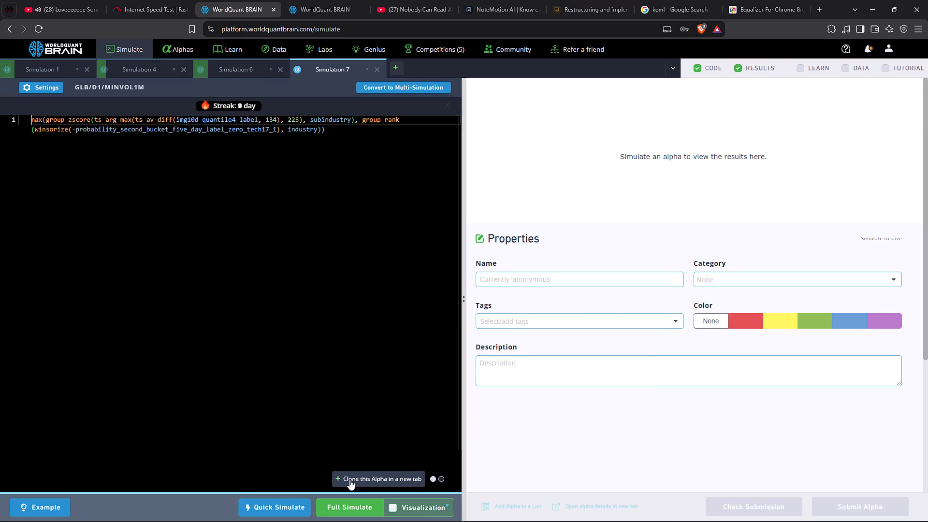
{"action": "key", "text": "alt+Tab"}
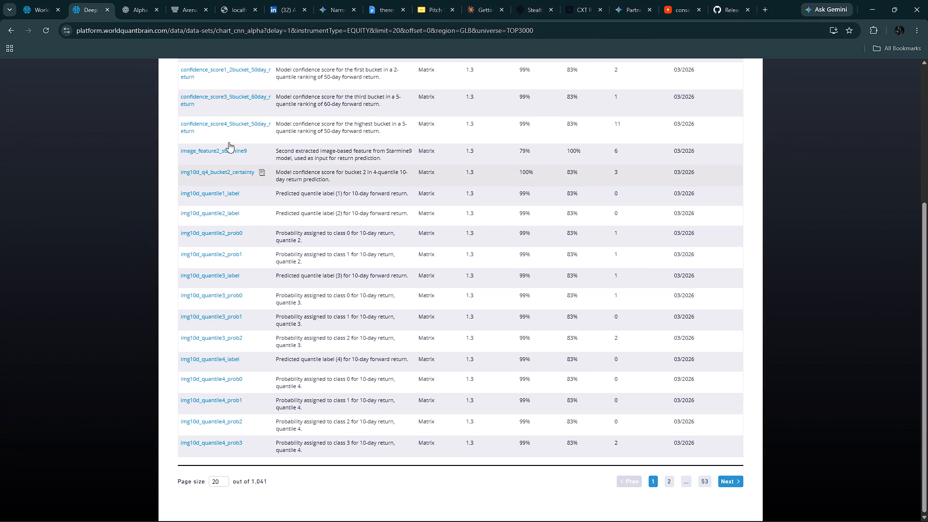
{"action": "left_click", "coordinate": [202, 78]}
{"action": "key", "text": "alt+Tab"}
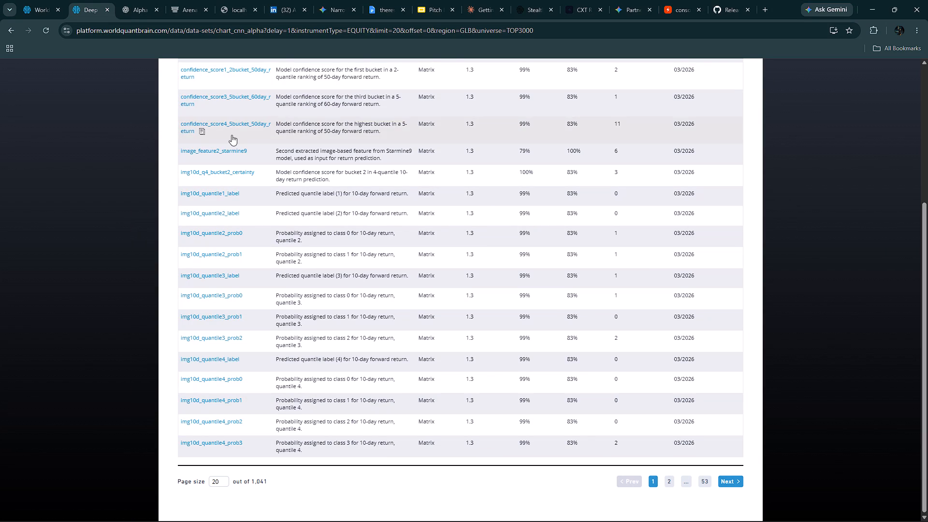
{"action": "double_click", "coordinate": [199, 119]}
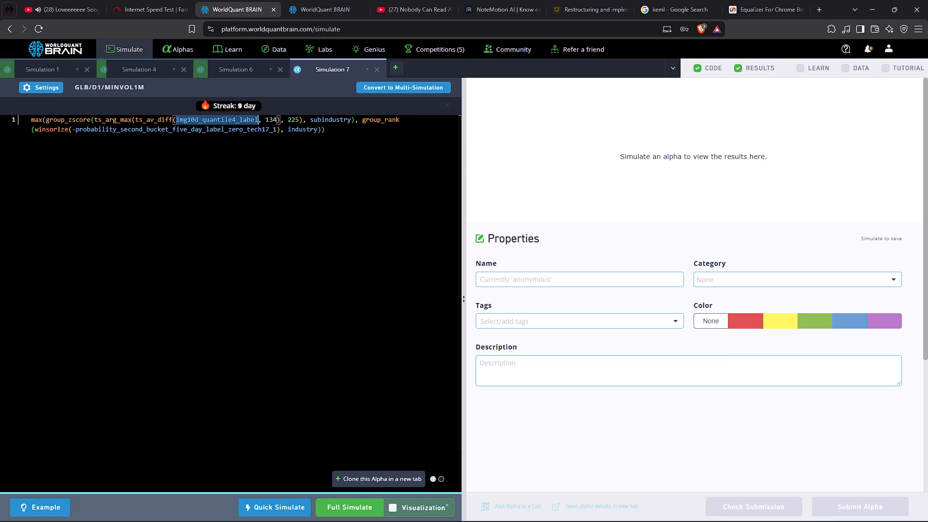
{"action": "key", "text": "ctrl+v"}
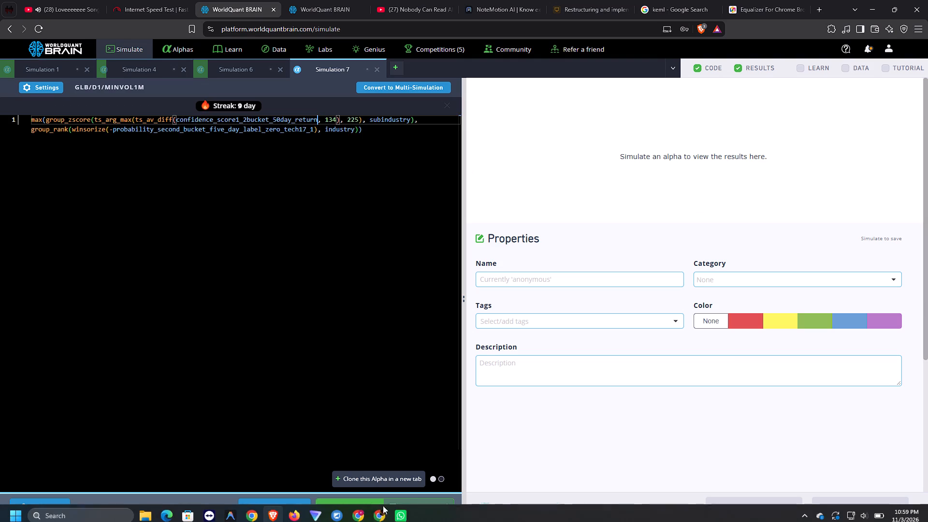
{"action": "left_click", "coordinate": [349, 501]}
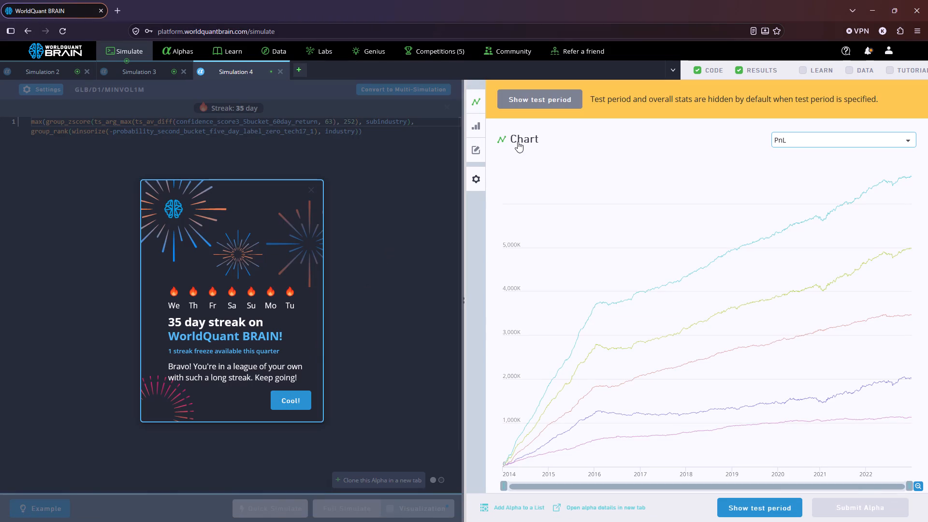
{"action": "left_click", "coordinate": [525, 100]}
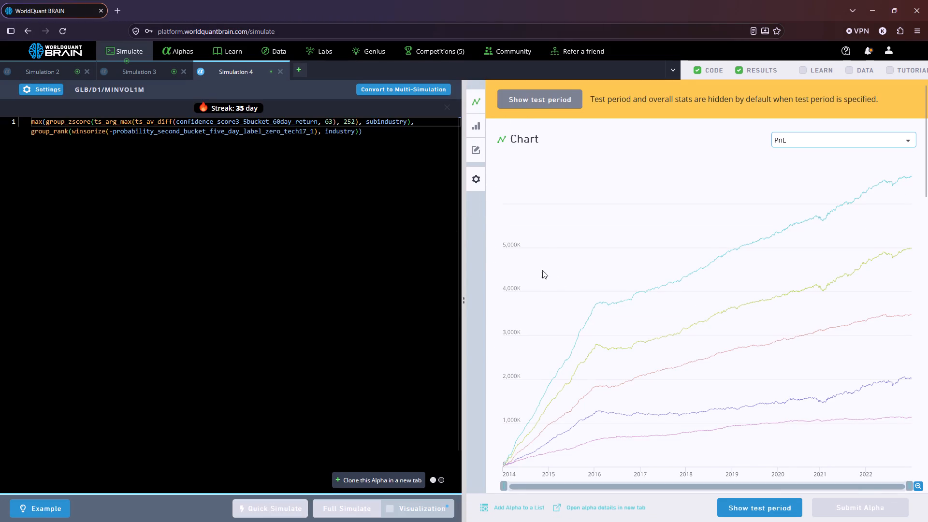
Review Simulation 4's regional statistics and IS testing warning, and run its Prod Correlation check.
{"action": "scroll", "coordinate": [536, 267], "scroll_direction": "down", "scroll_amount": 5}
{"action": "scroll", "coordinate": [579, 310], "scroll_direction": "down", "scroll_amount": 5}
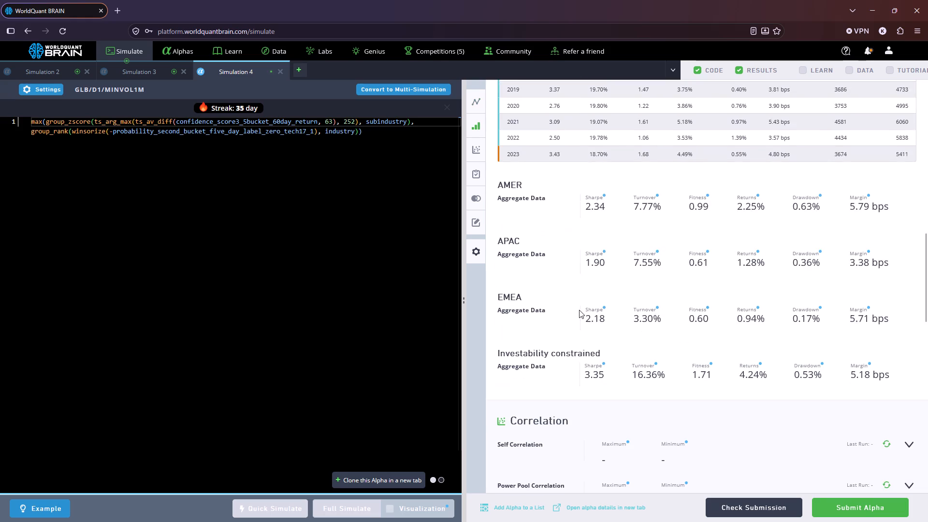
{"action": "scroll", "coordinate": [575, 325], "scroll_direction": "down", "scroll_amount": 5}
{"action": "left_click", "coordinate": [555, 319]}
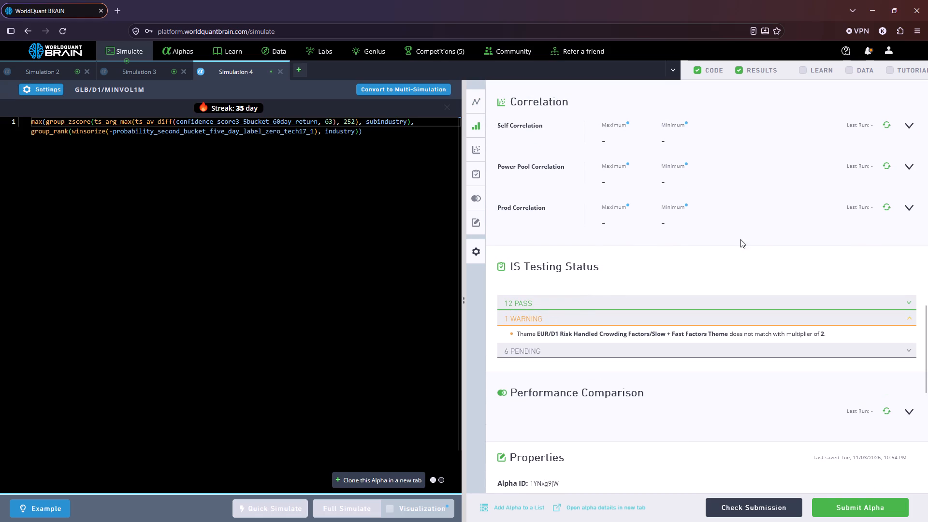
{"action": "left_click", "coordinate": [886, 206]}
Set Simulation 4's IS Summary period to IS and review its yearly aggregate data.
{"action": "scroll", "coordinate": [754, 316], "scroll_direction": "up", "scroll_amount": 4}
{"action": "scroll", "coordinate": [812, 267], "scroll_direction": "up", "scroll_amount": 5}
{"action": "left_click", "coordinate": [870, 166]}
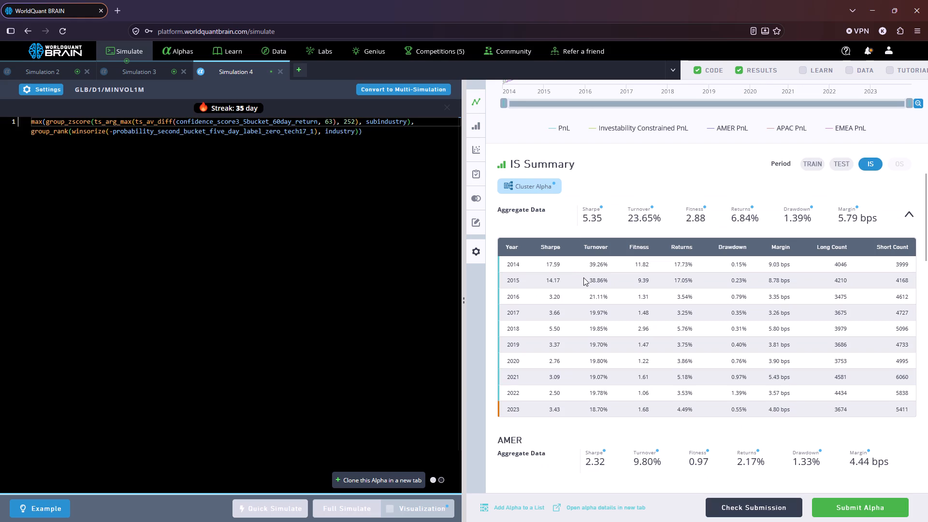
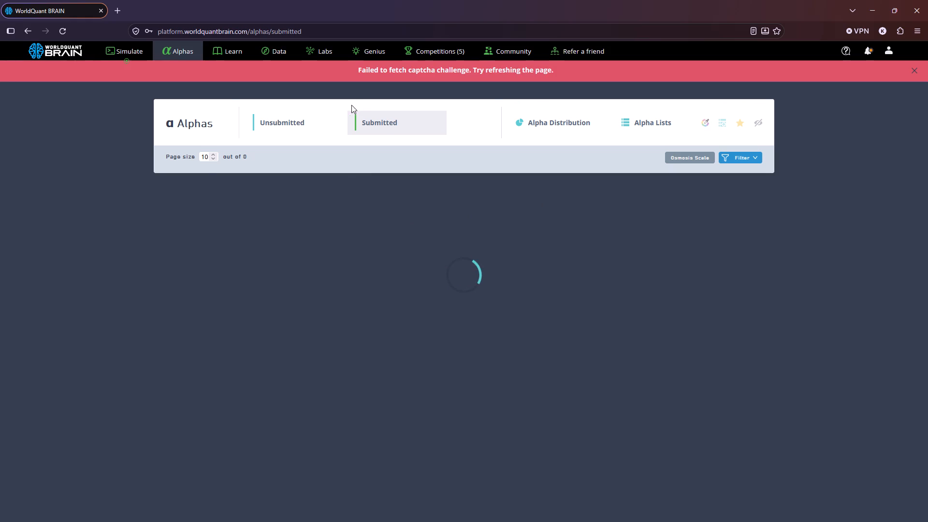
View the submitted alphas list in Firefox, dismiss the error banner, and return to the open simulations on the Simulate page.
{"action": "left_click", "coordinate": [392, 128]}
{"action": "left_click", "coordinate": [914, 68]}
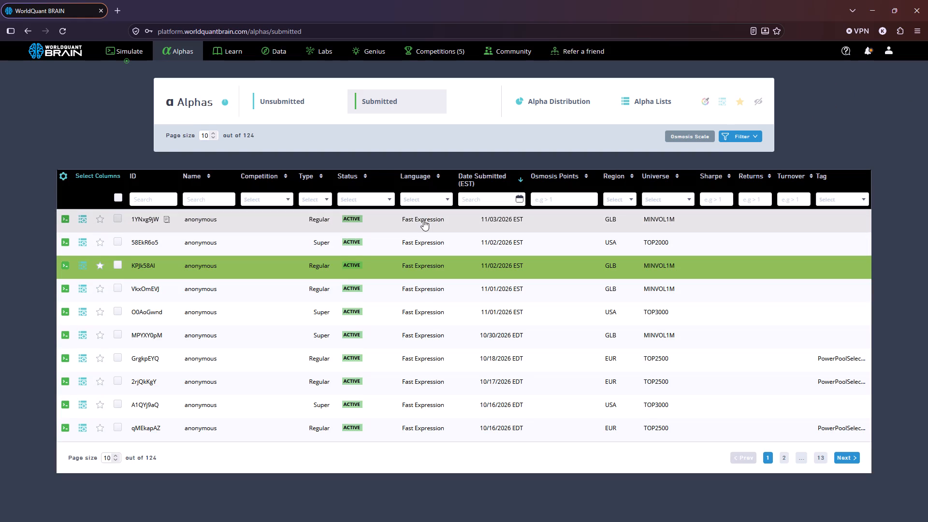
{"action": "left_click", "coordinate": [113, 51]}
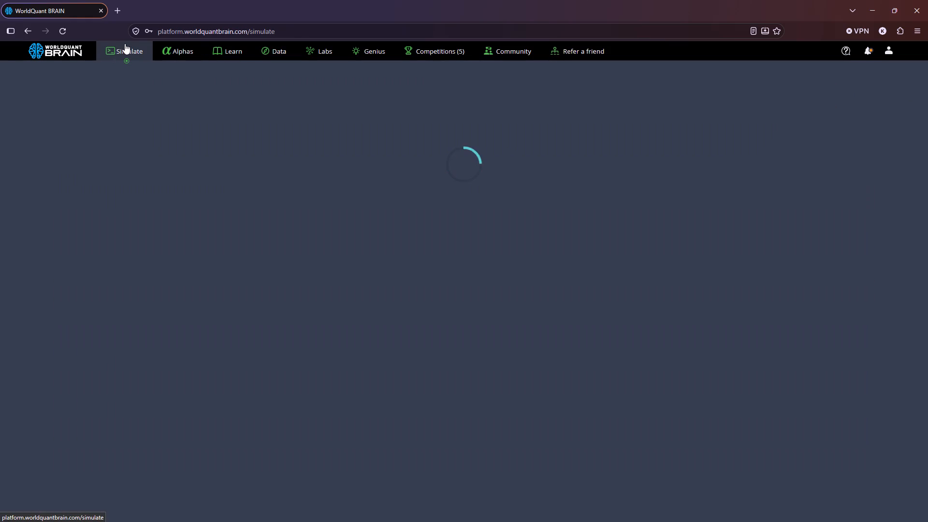
{"action": "key", "text": "alt+Tab"}
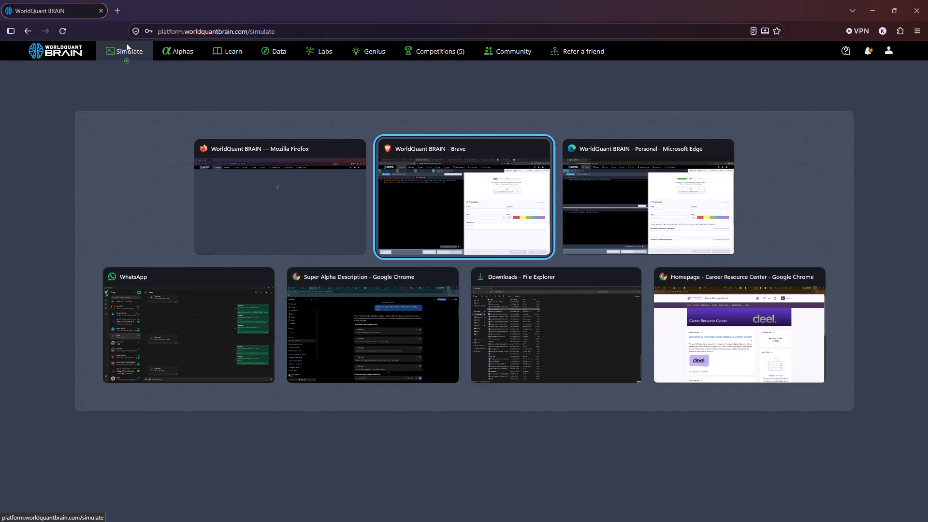
{"action": "key", "text": "alt+Tab"}
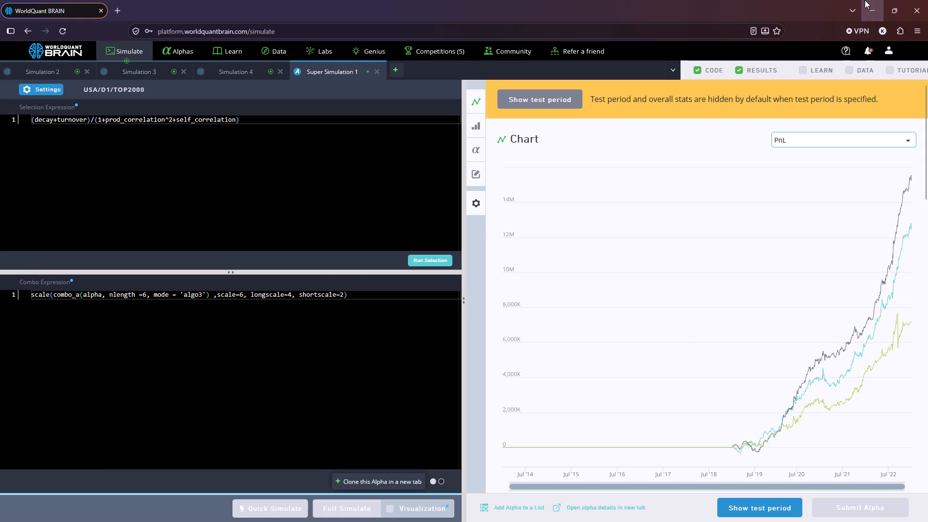
Show the test period for Super Simulation 1 and run its Prod Correlation check.
{"action": "left_click", "coordinate": [544, 101]}
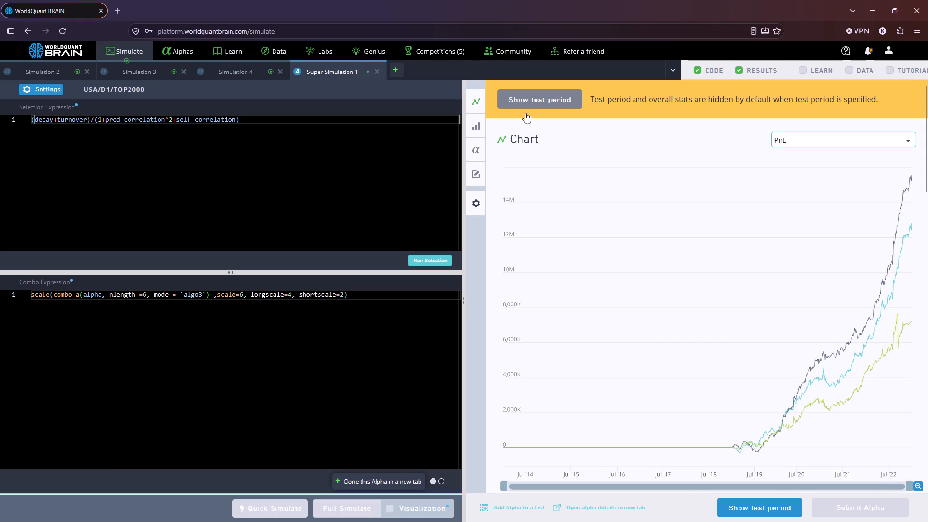
{"action": "left_click", "coordinate": [476, 155]}
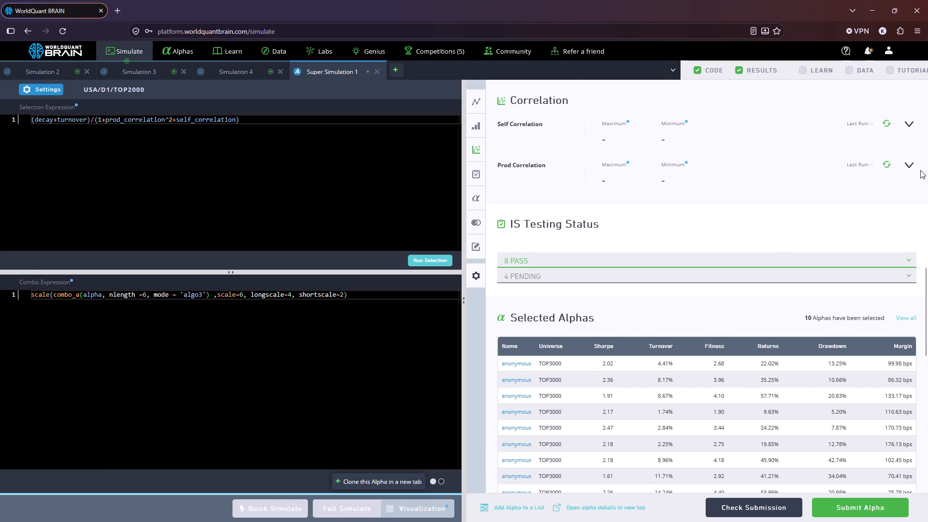
{"action": "left_click", "coordinate": [911, 166]}
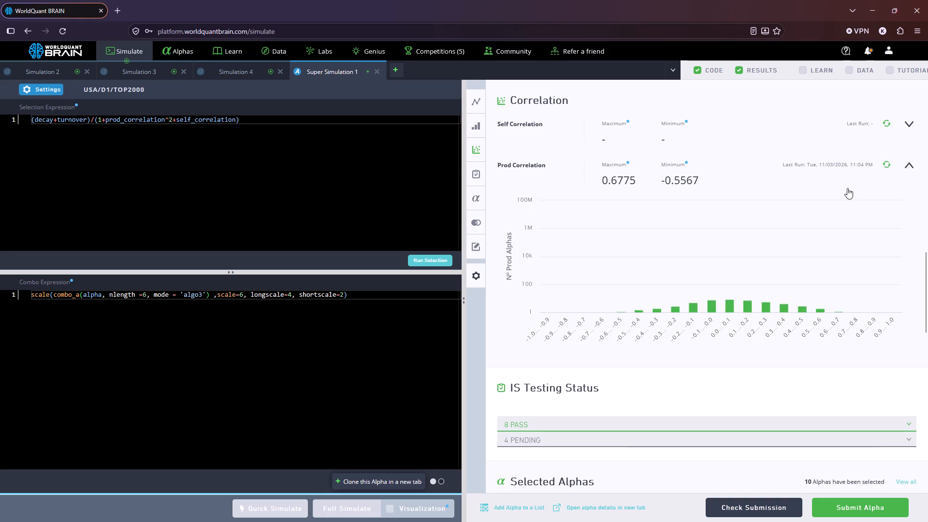
{"action": "left_click", "coordinate": [405, 234]}
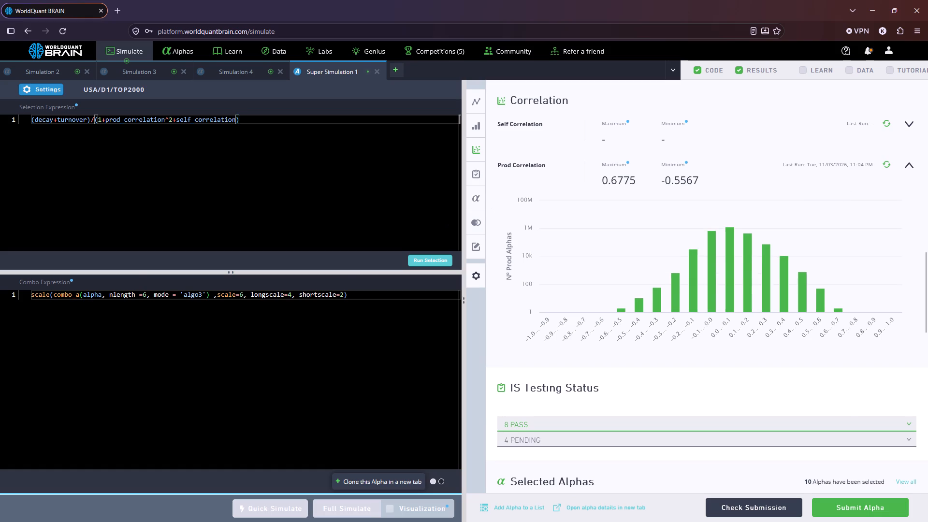
Switch to Chrome and copy ChatGPT's description of combo_a(alpha, nlength = 20, mode = 'algo3') from the Super Alpha Description chat.
{"action": "key", "text": "alt+Tab"}
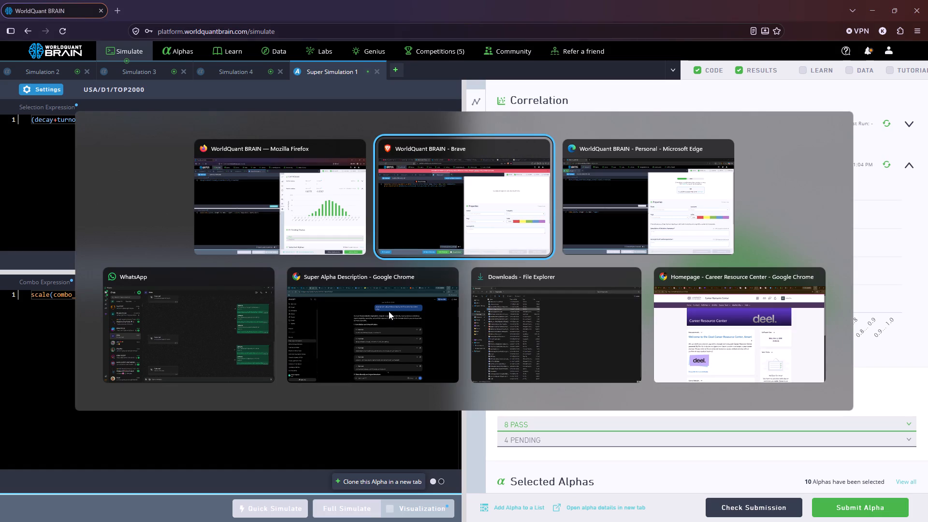
{"action": "left_click", "coordinate": [380, 322], "text": "alt"}
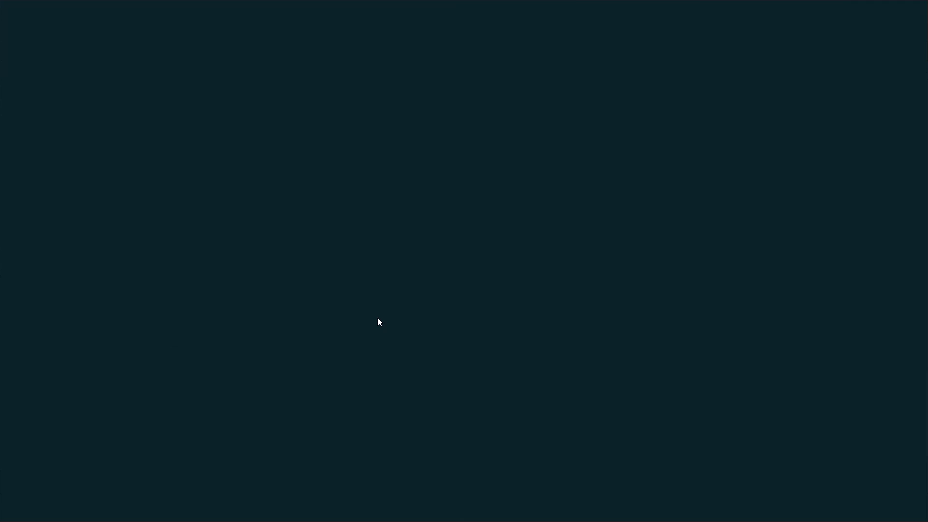
{"action": "scroll", "coordinate": [389, 324], "scroll_direction": "down", "scroll_amount": 11}
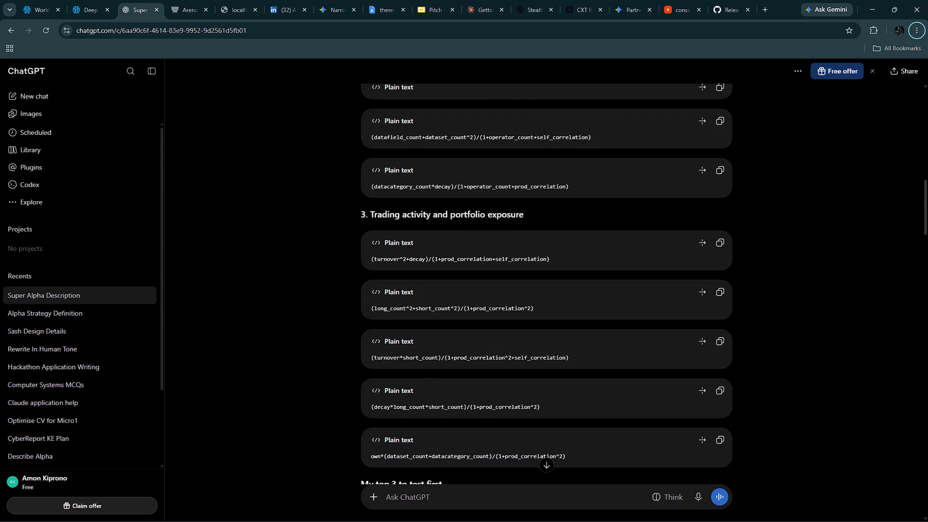
{"action": "scroll", "coordinate": [490, 261], "scroll_direction": "up", "scroll_amount": 6}
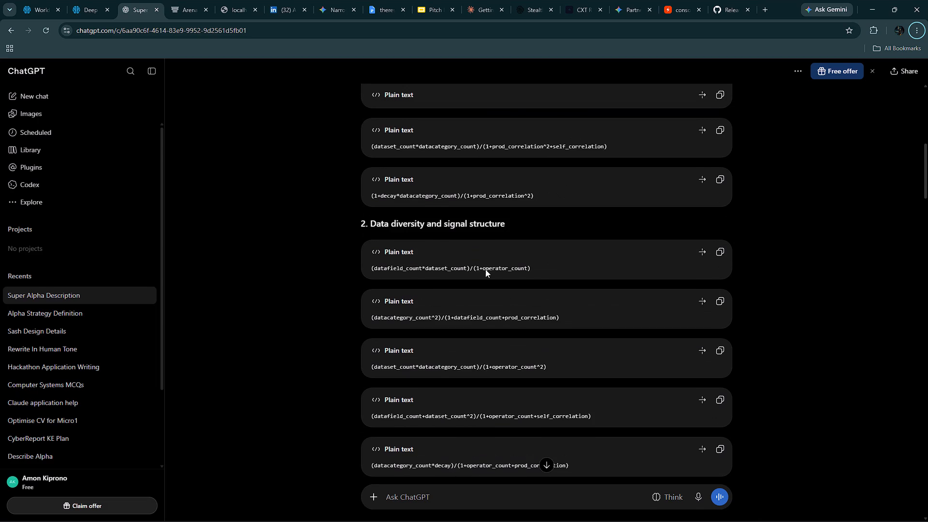
{"action": "scroll", "coordinate": [486, 269], "scroll_direction": "up", "scroll_amount": 10}
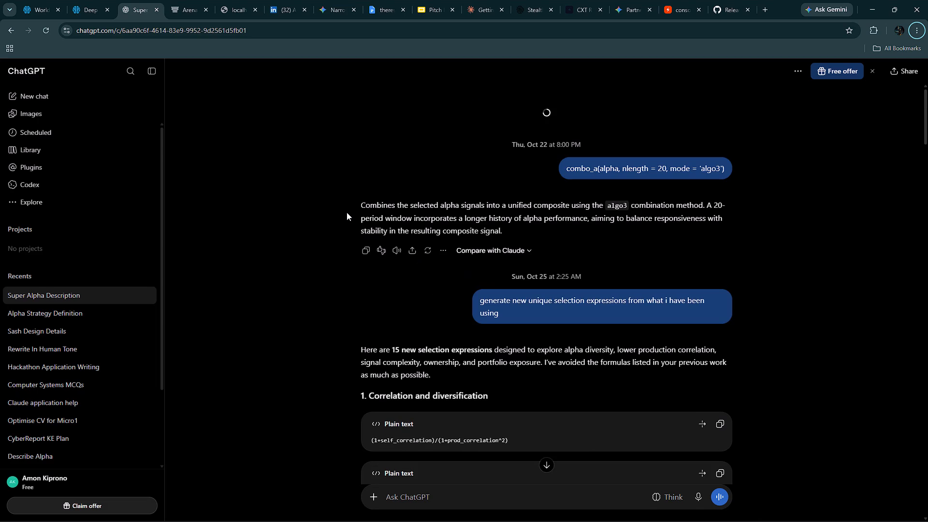
{"action": "left_click_drag", "start_coordinate": [352, 205], "coordinate": [515, 235]}
{"action": "left_click_drag", "start_coordinate": [505, 230], "coordinate": [495, 228]}
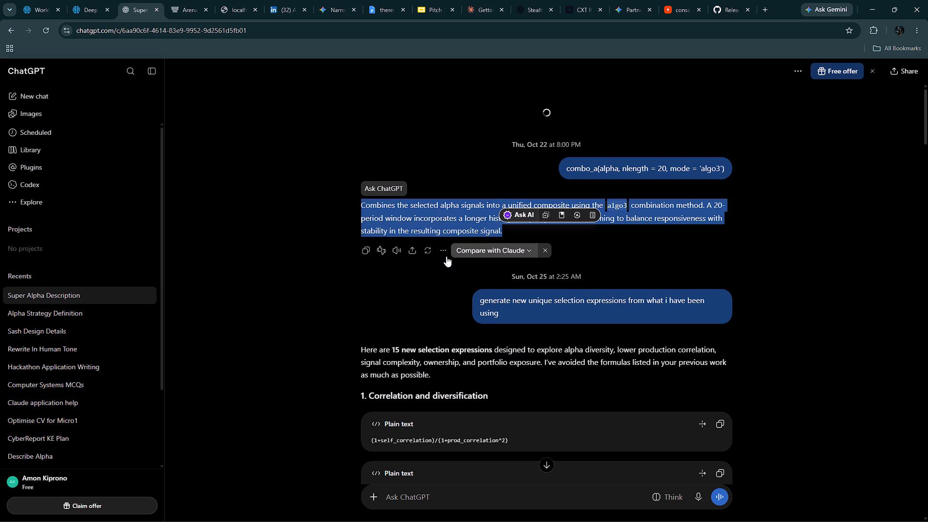
{"action": "key", "text": "ctrl+c"}
{"action": "key", "text": "alt+Tab"}
{"action": "scroll", "coordinate": [723, 239], "scroll_direction": "down", "scroll_amount": 6}
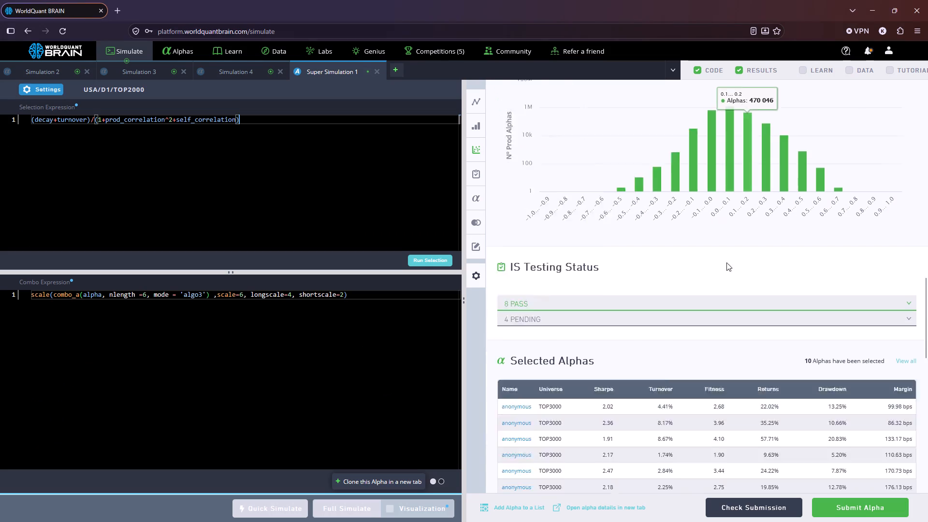
{"action": "scroll", "coordinate": [714, 293], "scroll_direction": "down", "scroll_amount": 6}
{"action": "left_click", "coordinate": [623, 308]}
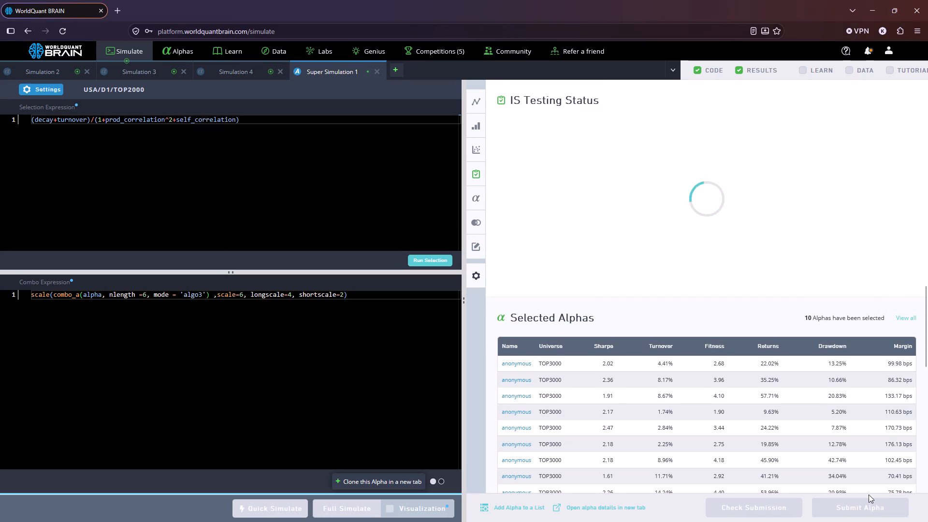
Switch to Brave, dismiss the error banner, and run a full simulation of Simulation 7 using confidence_score1_2bucket_50day_return.
{"action": "key", "text": "alt+Tab"}
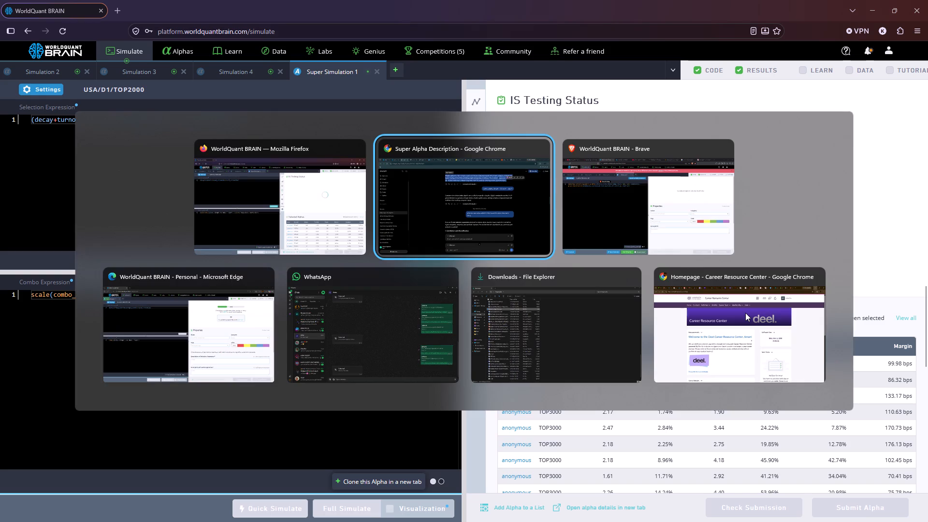
{"action": "key", "text": "alt+Tab"}
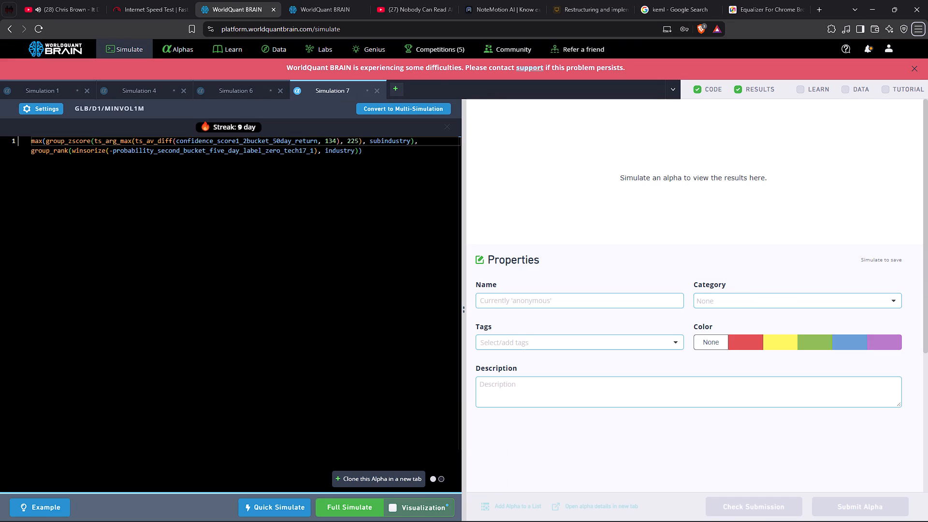
{"action": "left_click", "coordinate": [913, 70]}
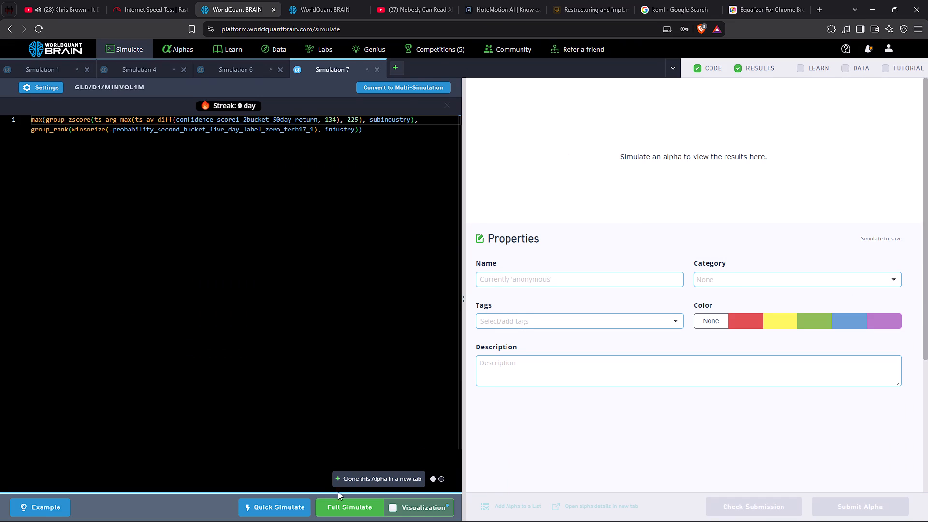
{"action": "left_click", "coordinate": [342, 500]}
Run a full simulation of Simulation 6, the GLB alpha using img10d_quantile4_label.
{"action": "left_click", "coordinate": [230, 74]}
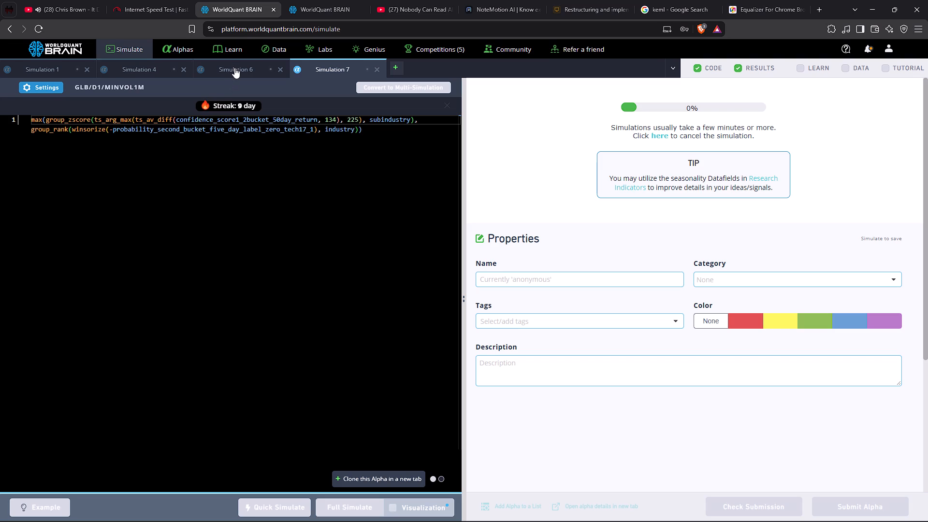
{"action": "left_click", "coordinate": [234, 68]}
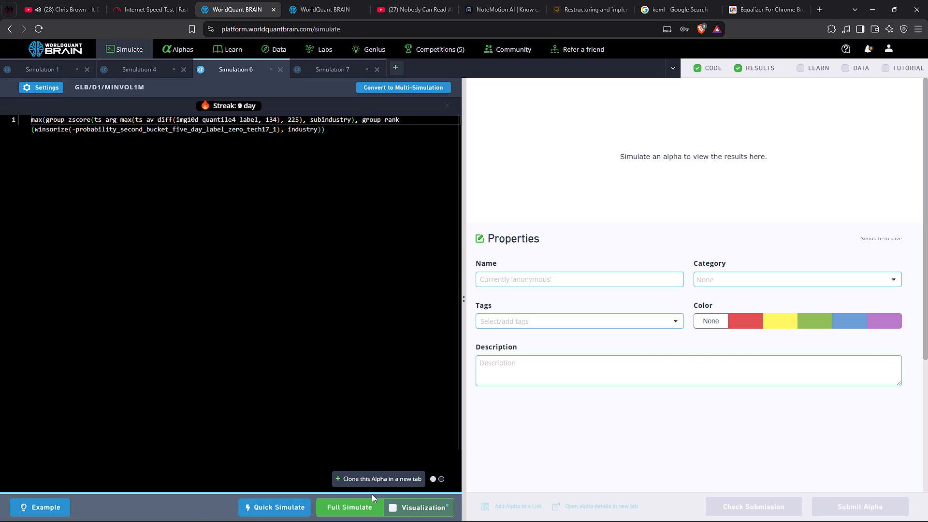
{"action": "left_click", "coordinate": [366, 502]}
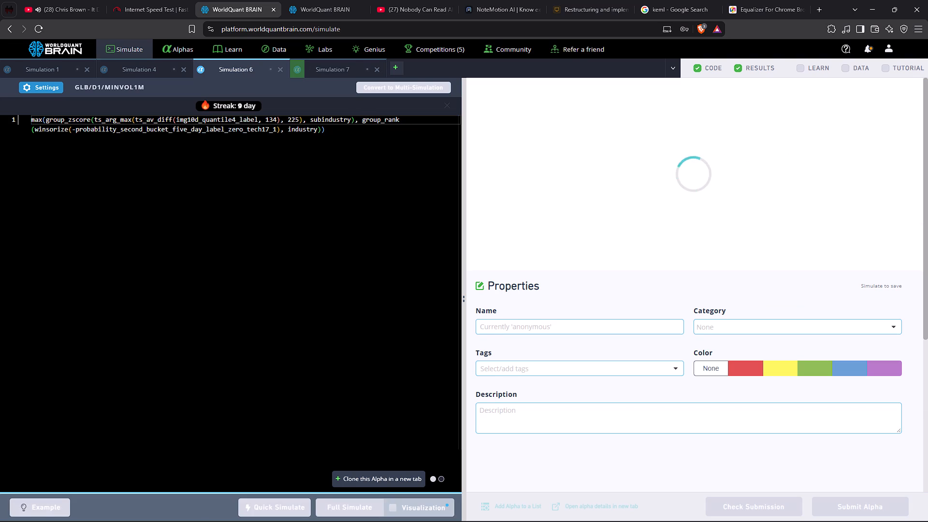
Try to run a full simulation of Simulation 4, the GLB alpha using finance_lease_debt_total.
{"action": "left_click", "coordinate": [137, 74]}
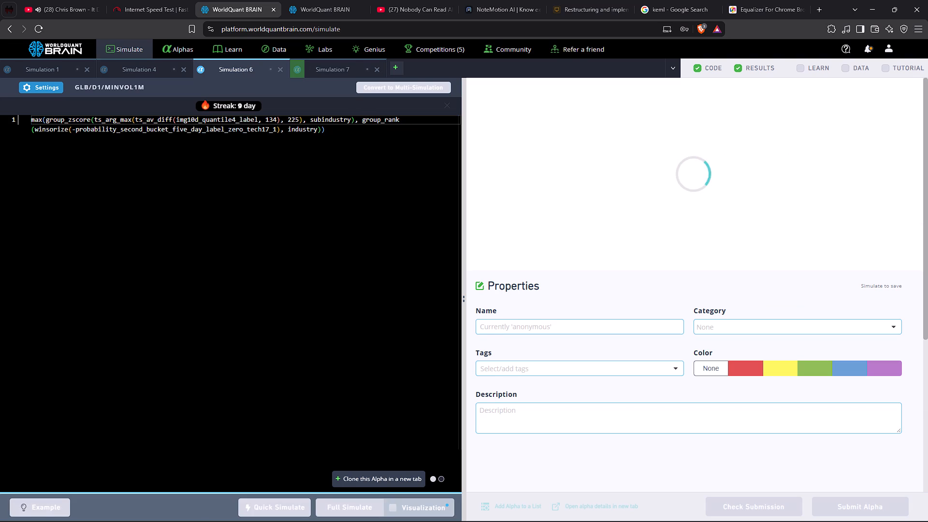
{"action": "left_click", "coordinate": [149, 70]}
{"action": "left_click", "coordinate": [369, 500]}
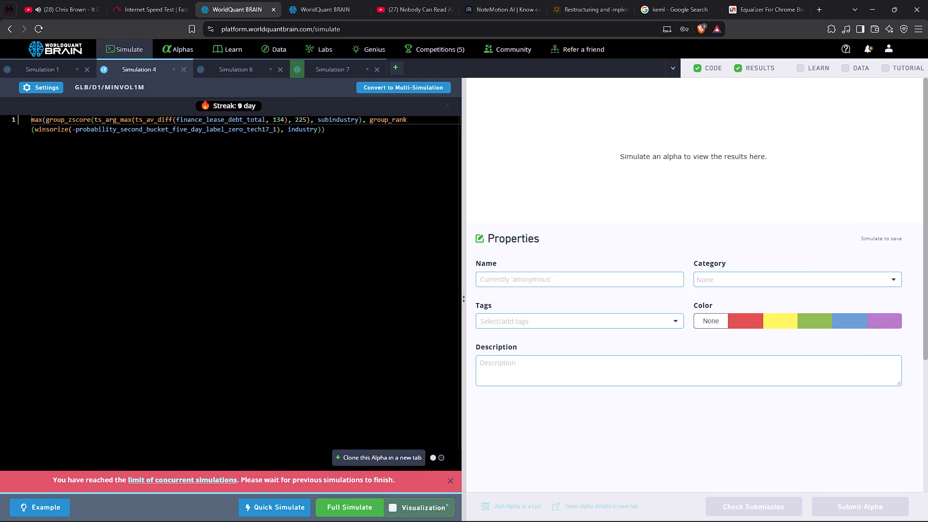
Switch to Firefox, view the submitted alphas list, and close the browser window, agreeing to leave the page.
{"action": "key", "text": "alt+Tab"}
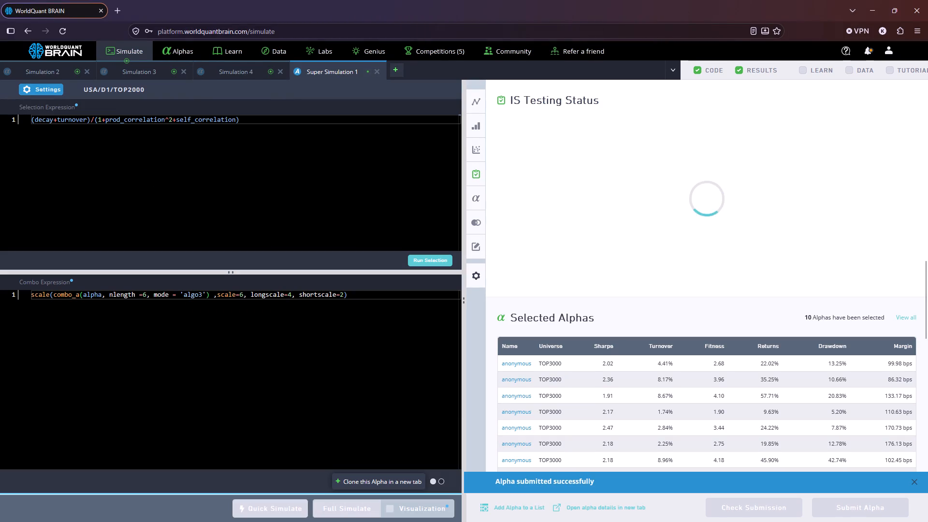
{"action": "left_click", "coordinate": [178, 49]}
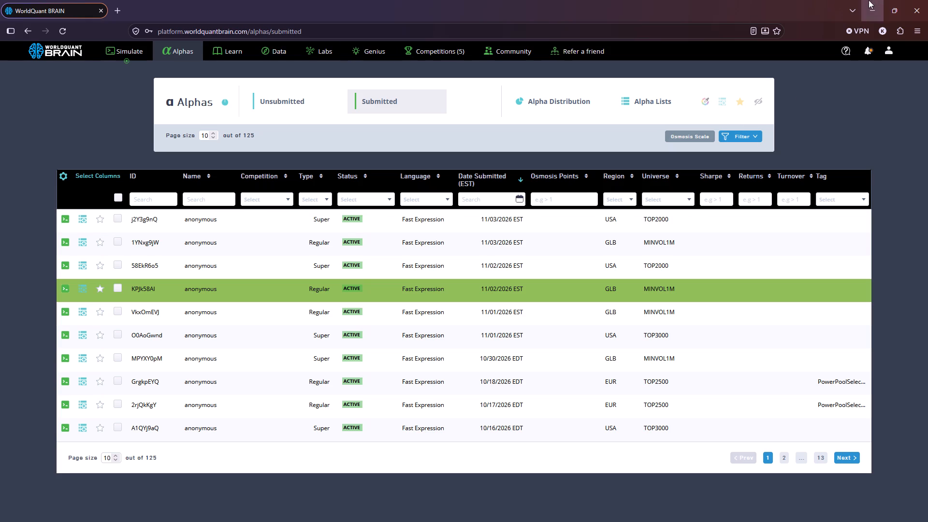
{"action": "left_click", "coordinate": [916, 0]}
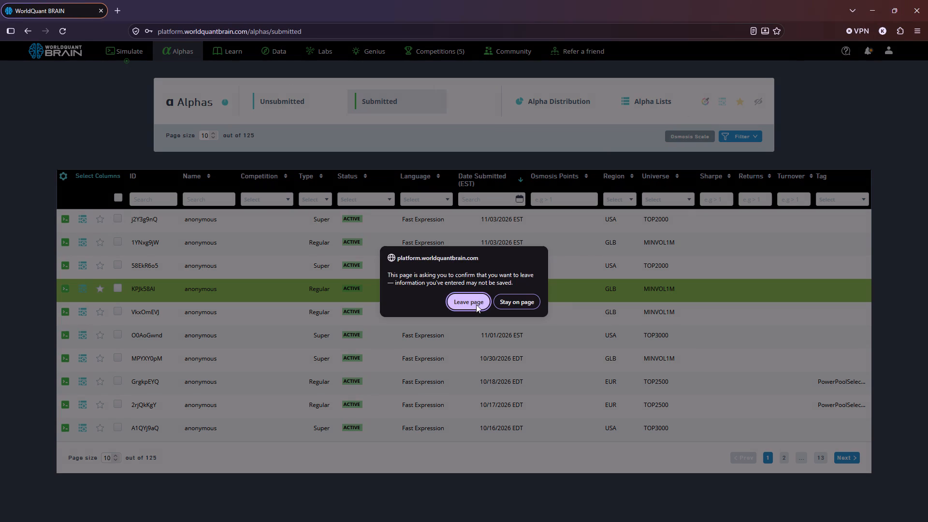
{"action": "left_click", "coordinate": [477, 304]}
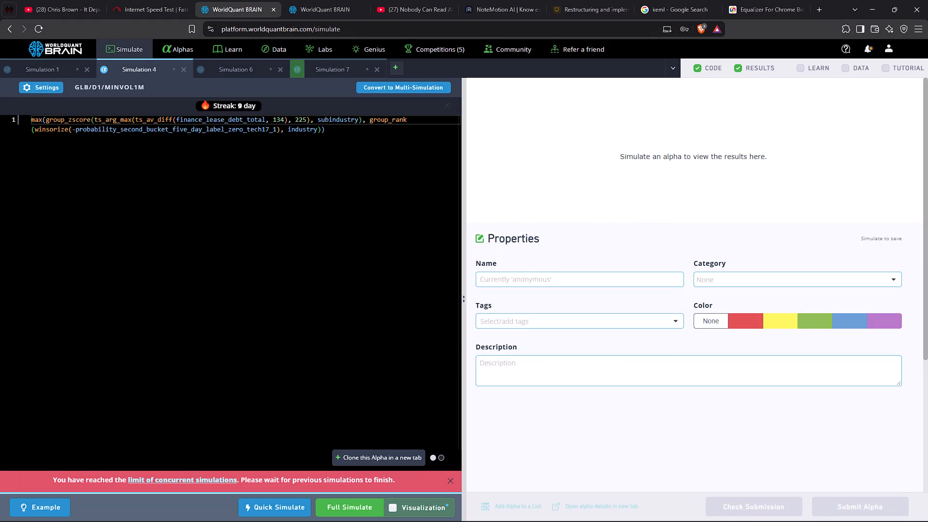
Open the details of unsubmitted alpha 9qx7jPVo from the alphas list and show its test period.
{"action": "left_click", "coordinate": [244, 72]}
{"action": "left_click", "coordinate": [176, 50]}
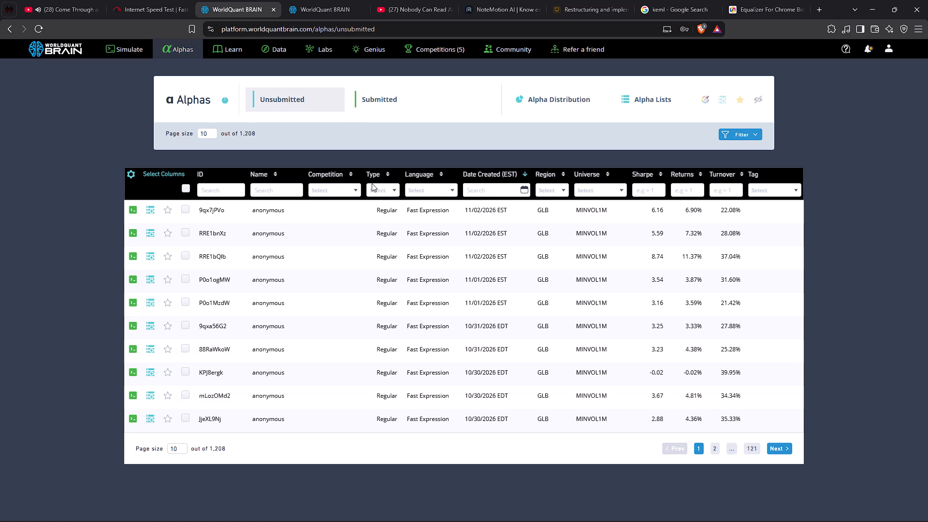
{"action": "left_click", "coordinate": [385, 209]}
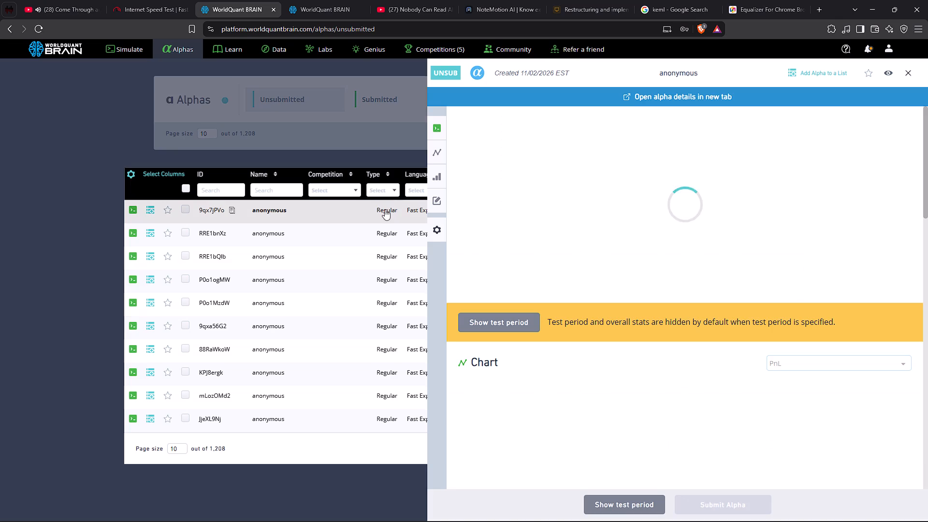
{"action": "left_click", "coordinate": [518, 324]}
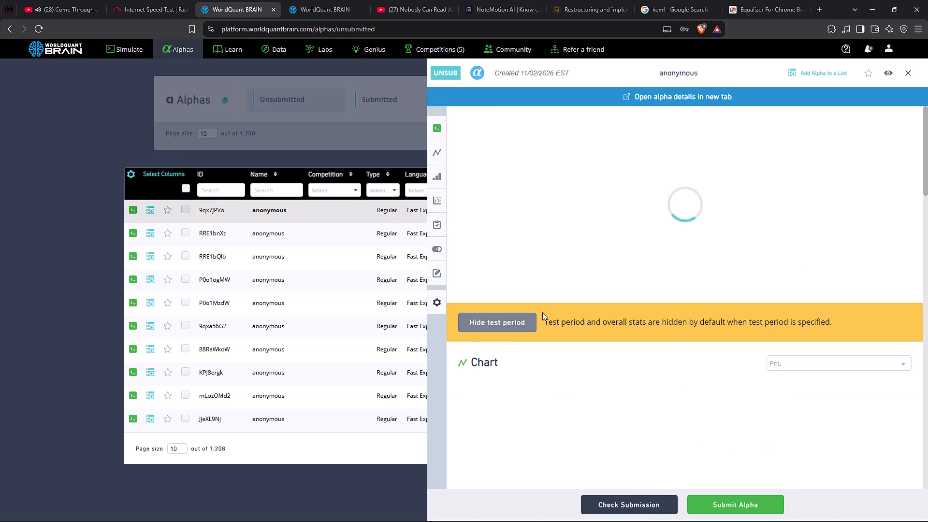
Examine the alpha's IS Summary for the IS period, including the yearly, AMER, APAC, EMEA and investability-constrained statistics.
{"action": "scroll", "coordinate": [563, 317], "scroll_direction": "down", "scroll_amount": 14}
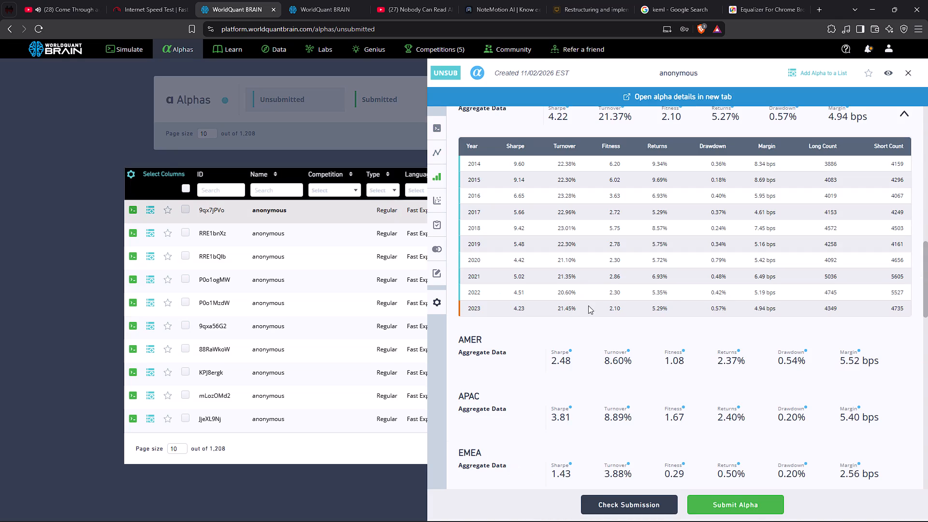
{"action": "scroll", "coordinate": [588, 305], "scroll_direction": "up", "scroll_amount": 2}
{"action": "scroll", "coordinate": [773, 278], "scroll_direction": "up", "scroll_amount": 3}
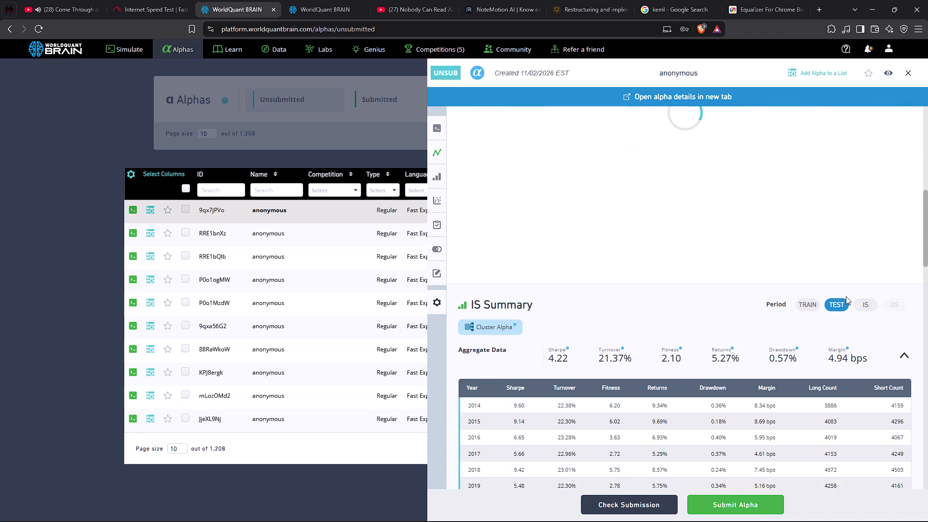
{"action": "left_click", "coordinate": [864, 301]}
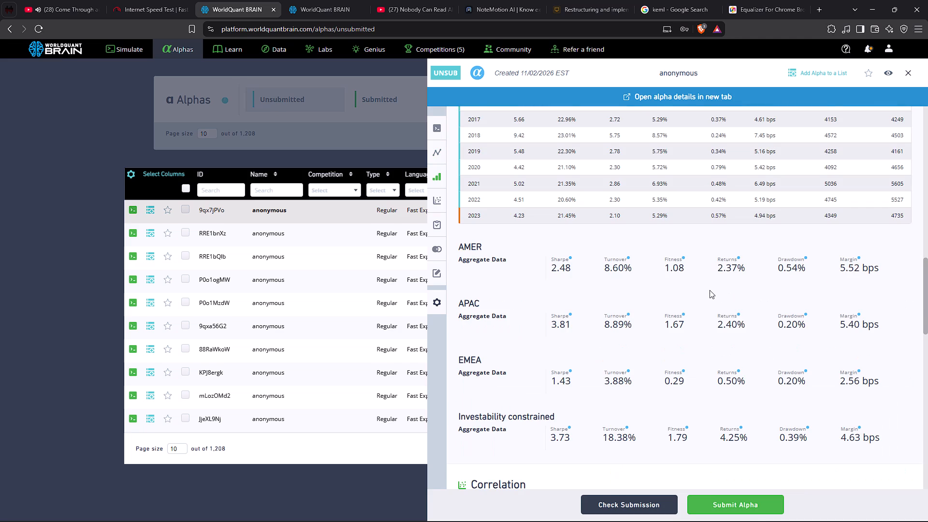
{"action": "scroll", "coordinate": [716, 292], "scroll_direction": "up", "scroll_amount": 5}
{"action": "left_click", "coordinate": [859, 215]}
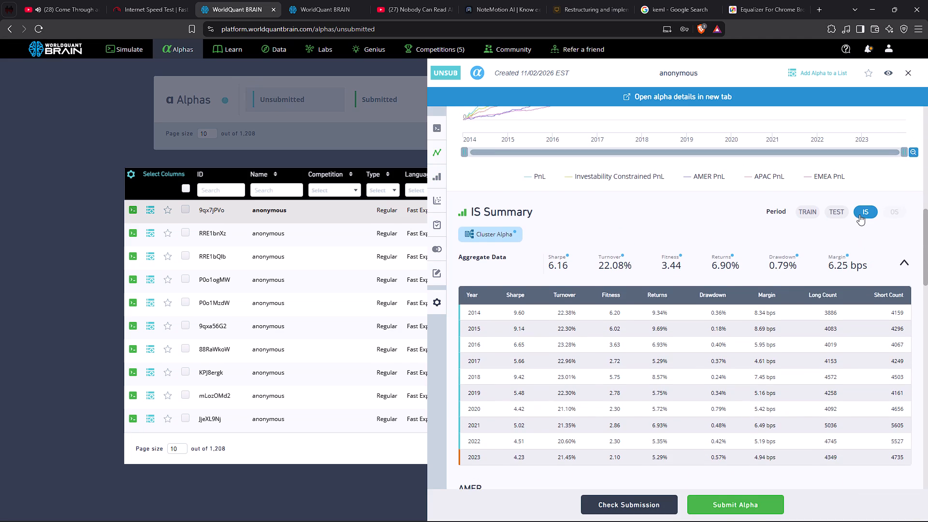
{"action": "scroll", "coordinate": [722, 266], "scroll_direction": "down", "scroll_amount": 12}
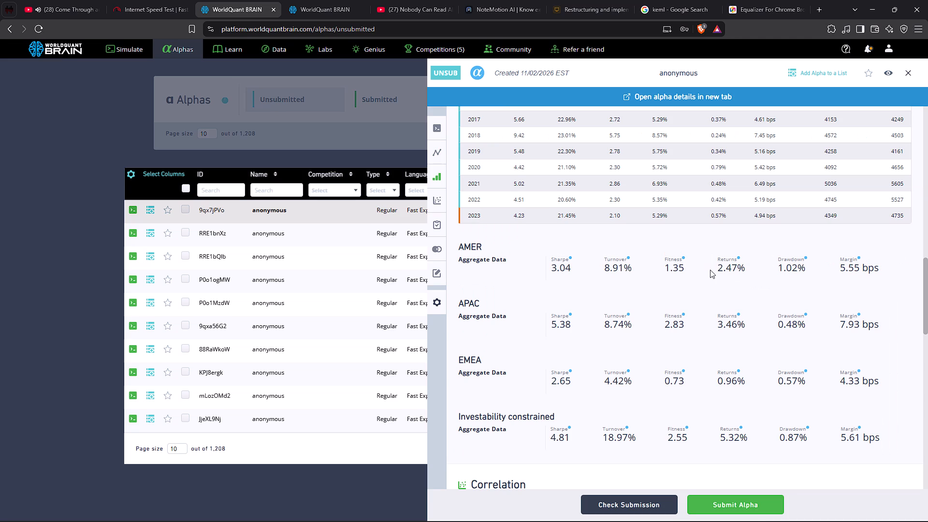
{"action": "scroll", "coordinate": [710, 270], "scroll_direction": "down", "scroll_amount": 3}
{"action": "scroll", "coordinate": [794, 222], "scroll_direction": "up", "scroll_amount": 3}
Run the Prod Correlation check for alpha 9qx7jPVo, review its passed IS tests, and close its details.
{"action": "left_click", "coordinate": [886, 249]}
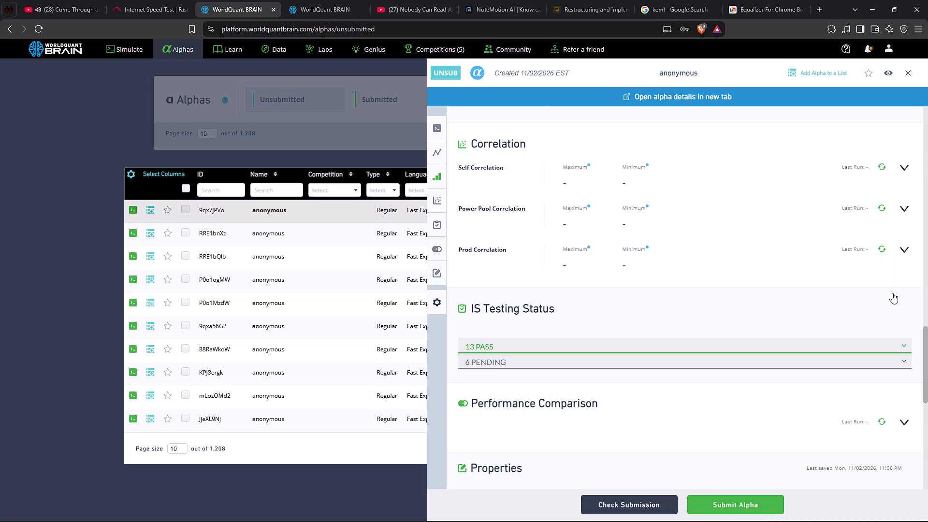
{"action": "left_click", "coordinate": [903, 349]}
{"action": "left_click", "coordinate": [882, 251]}
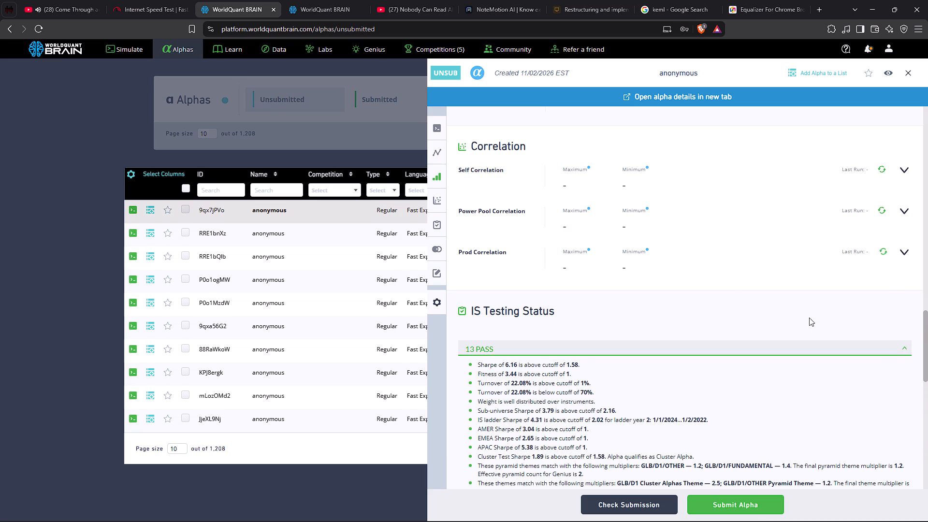
{"action": "scroll", "coordinate": [743, 293], "scroll_direction": "down", "scroll_amount": 3}
{"action": "scroll", "coordinate": [729, 271], "scroll_direction": "up", "scroll_amount": 2}
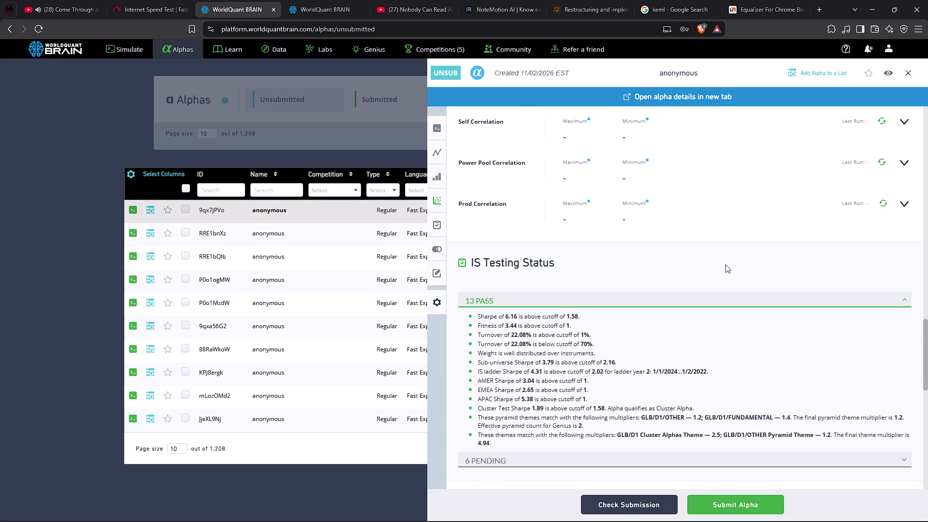
{"action": "scroll", "coordinate": [727, 263], "scroll_direction": "up", "scroll_amount": 4}
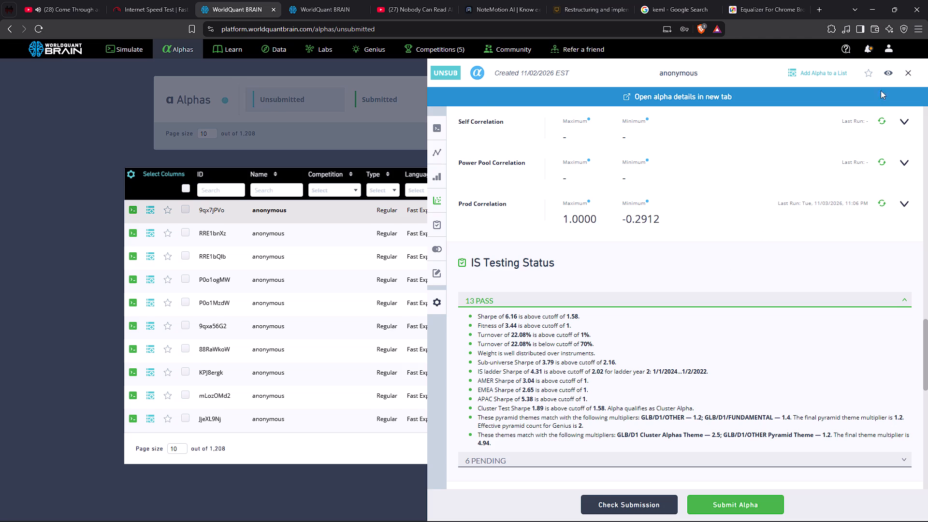
{"action": "left_click", "coordinate": [905, 72]}
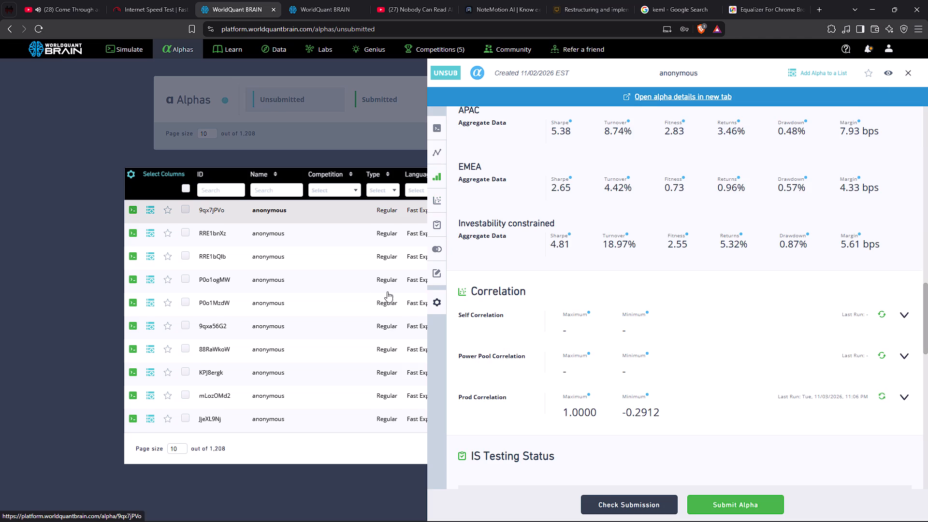
Open unsubmitted alpha RRE1bnXz with its test period shown and run its Prod Correlation check.
{"action": "left_click", "coordinate": [385, 234]}
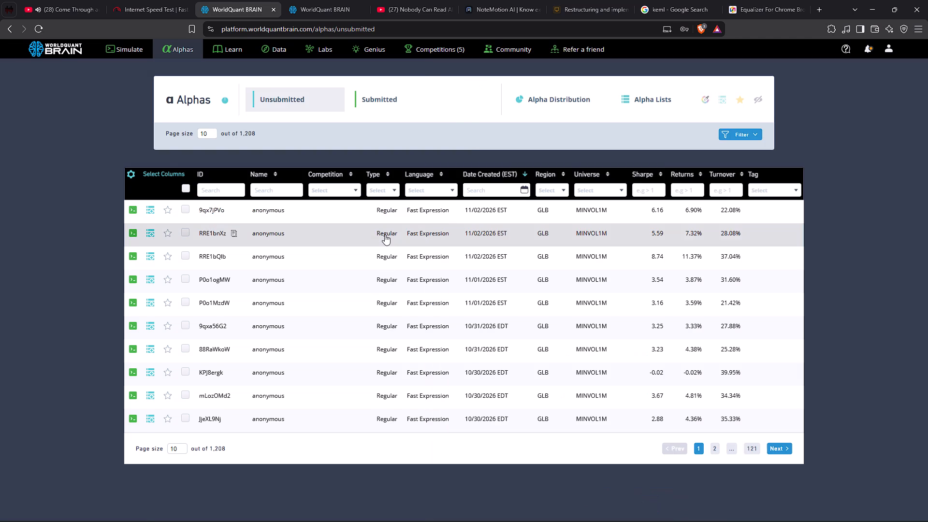
{"action": "left_click", "coordinate": [484, 304]}
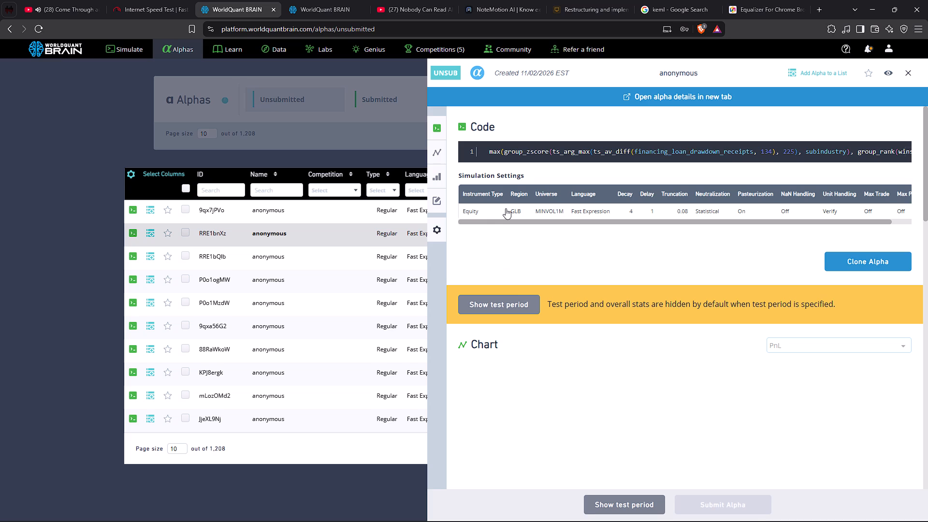
{"action": "left_click", "coordinate": [442, 204]}
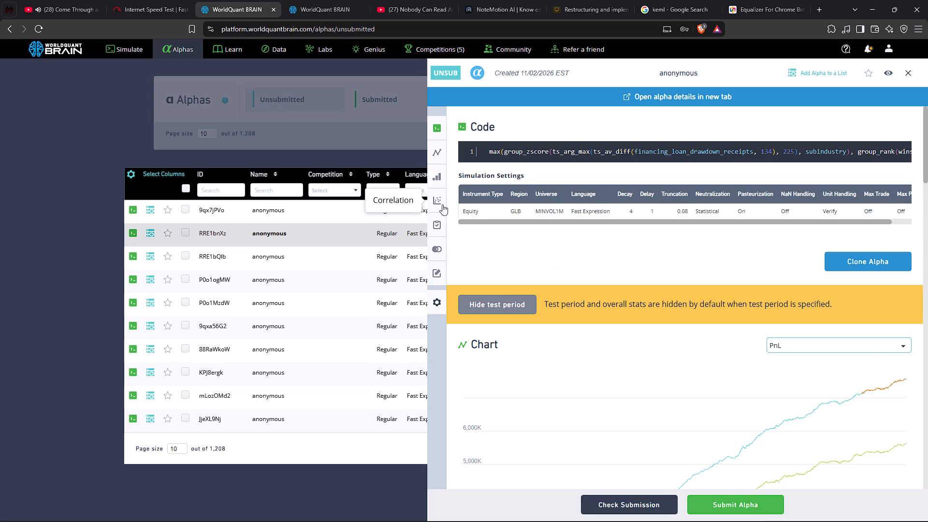
{"action": "left_click", "coordinate": [564, 342]}
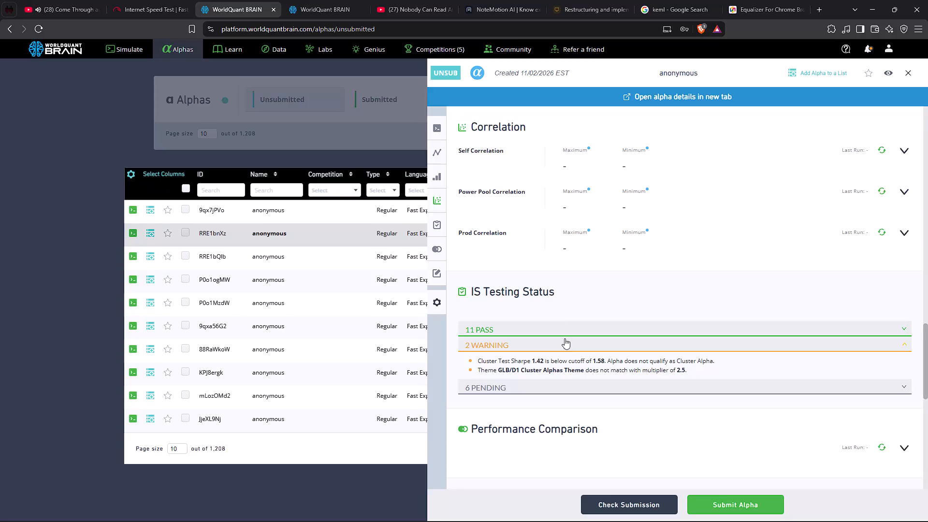
{"action": "left_click", "coordinate": [884, 231]}
{"action": "left_click", "coordinate": [879, 233]}
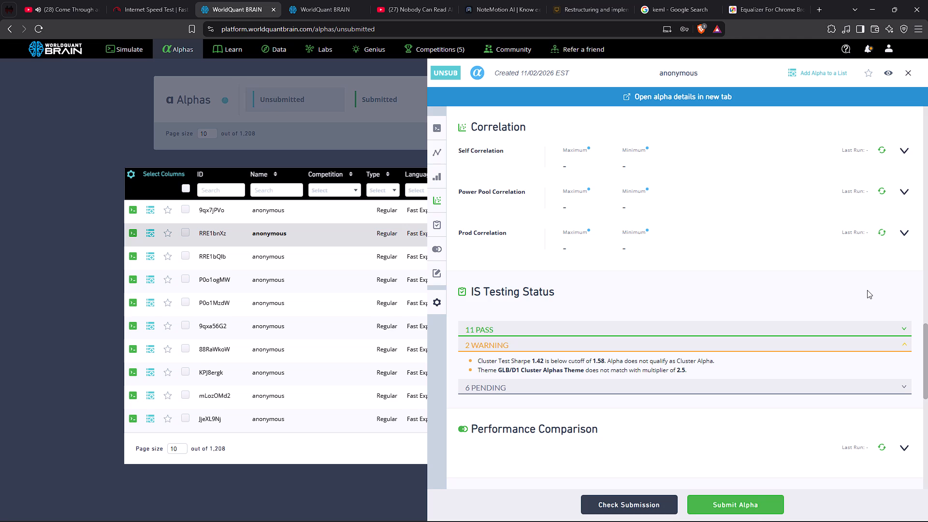
{"action": "left_click", "coordinate": [883, 233]}
{"action": "left_click", "coordinate": [901, 234]}
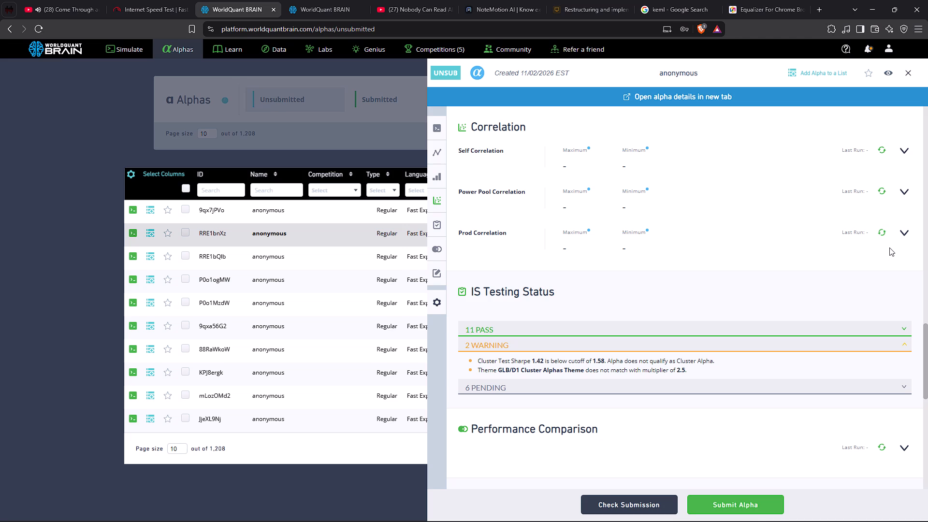